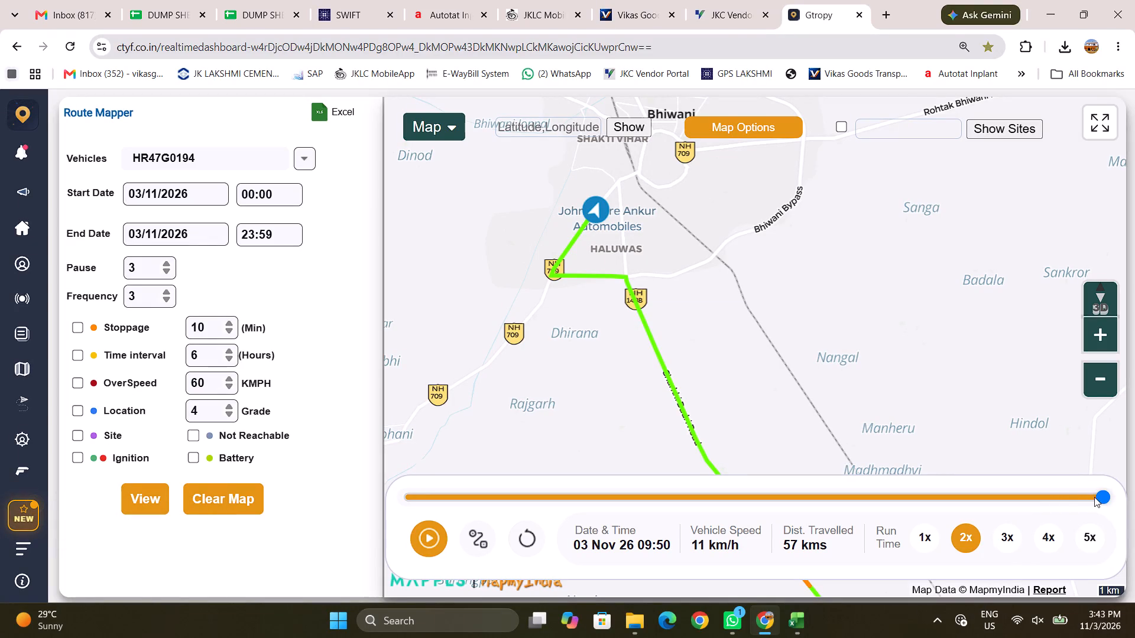
pyautogui.moveTo(1102, 497); pyautogui.dragTo(612, 497)
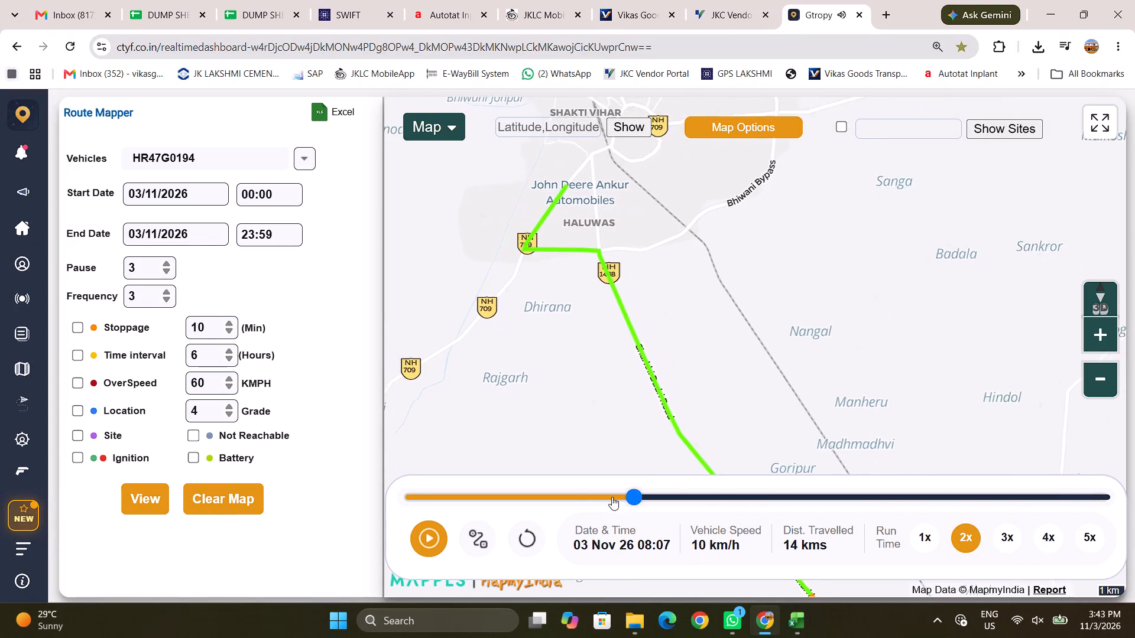
pyautogui.moveTo(612, 497); pyautogui.dragTo(384, 492)
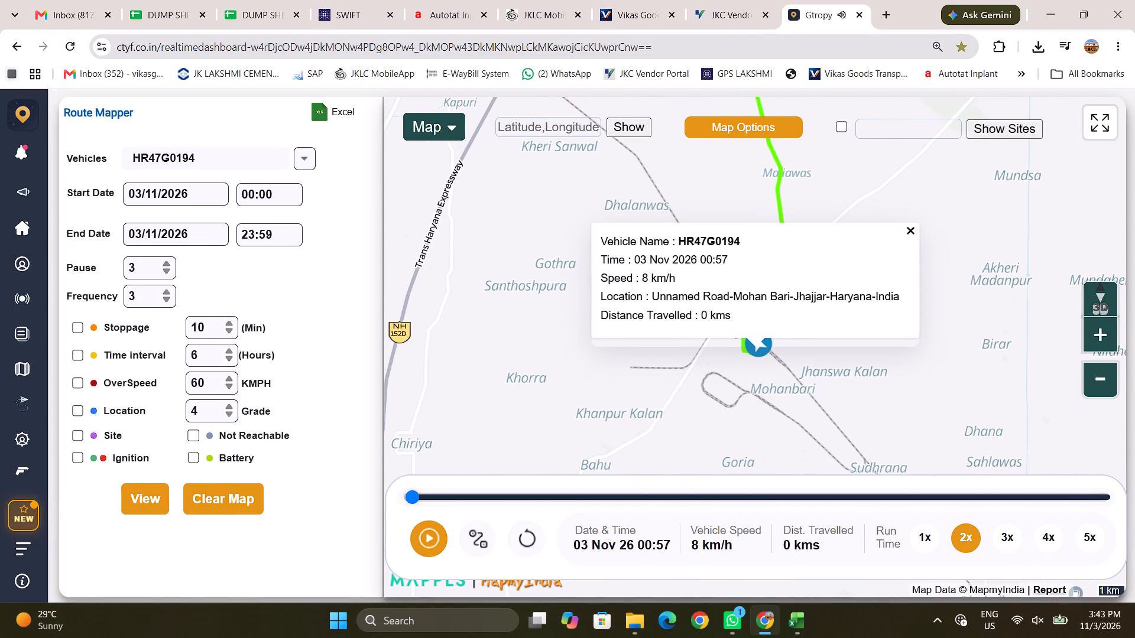
pyautogui.click(907, 233)
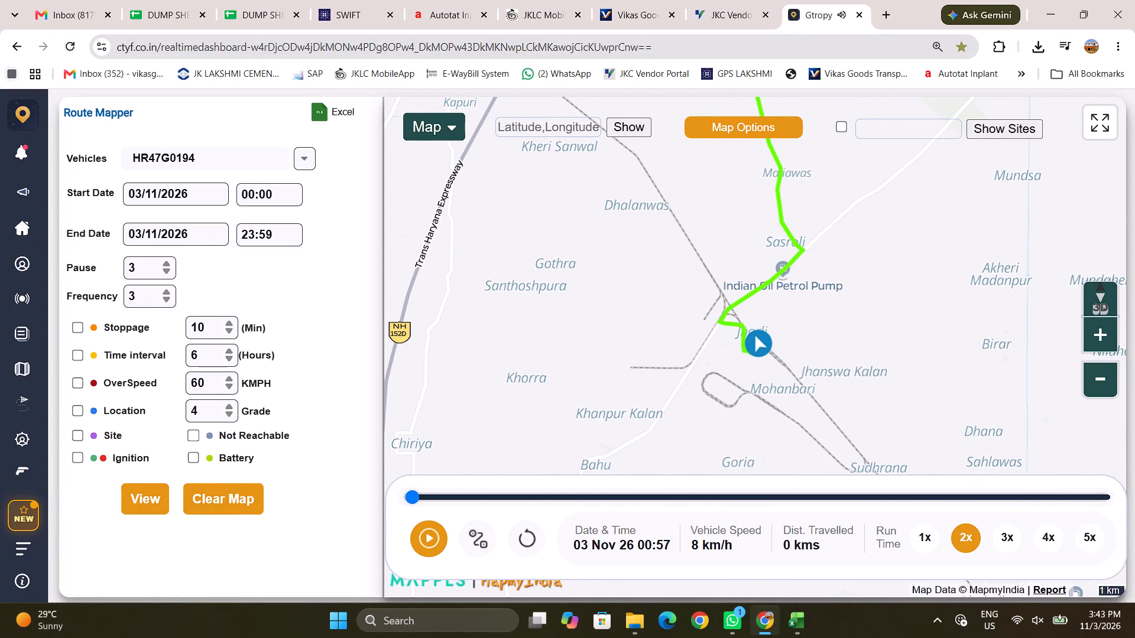
# Scrub the playback back and forth around Jharli to check the vehicle's early times and positions, then return it to the trip start.
pyautogui.scroll(1, 776, 333)
pyautogui.scroll(4, 505, 493)
pyautogui.moveTo(414, 496); pyautogui.dragTo(432, 497)
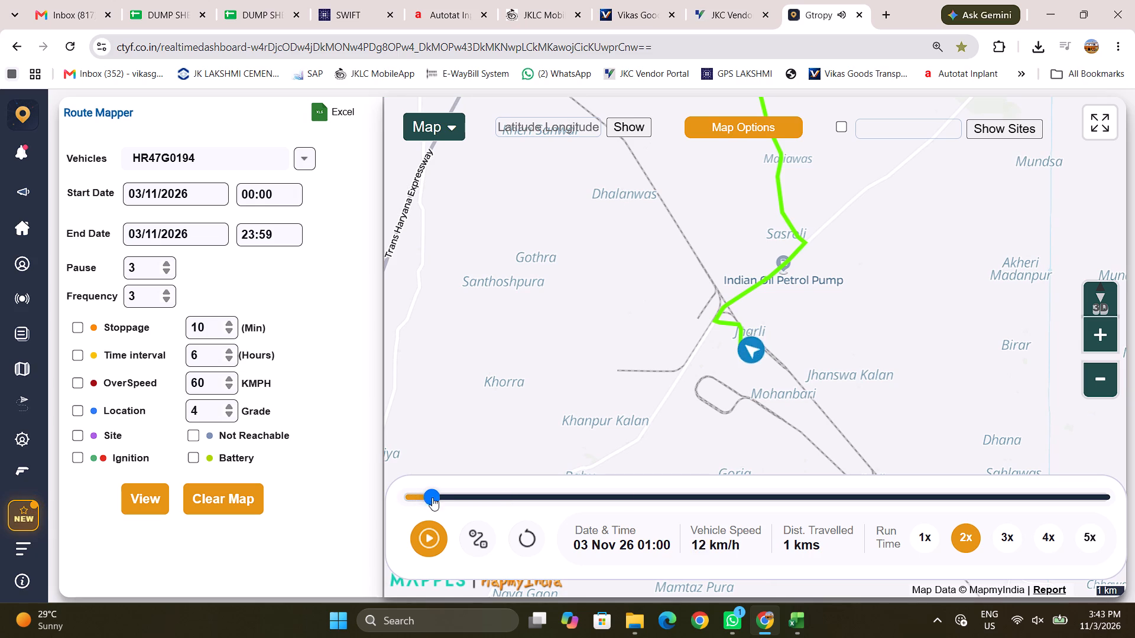
pyautogui.moveTo(432, 497); pyautogui.dragTo(492, 497)
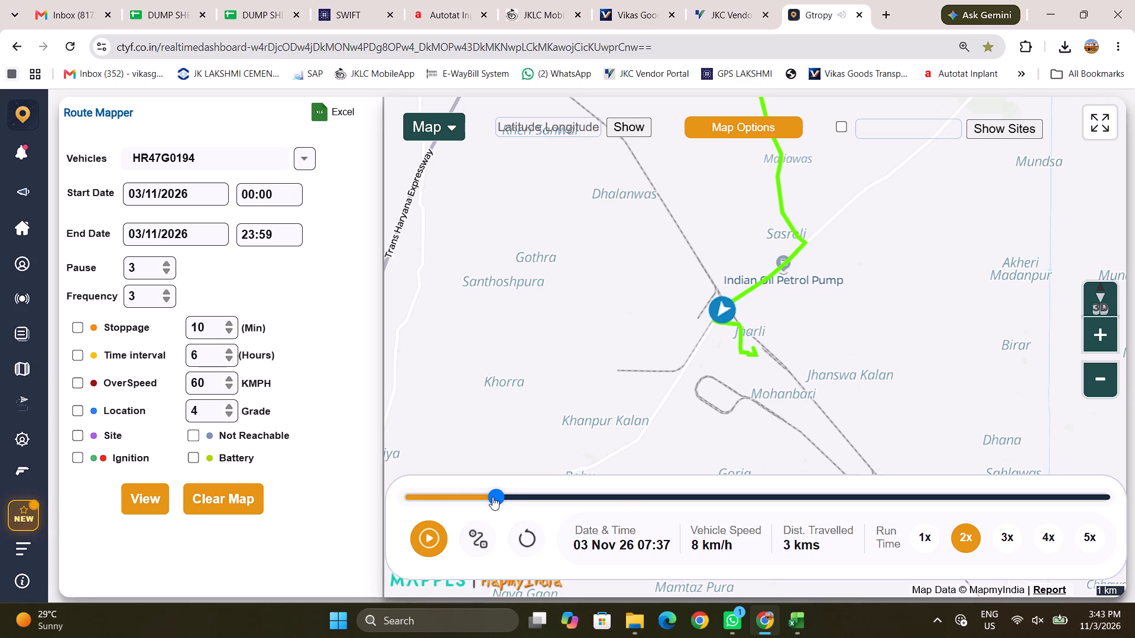
pyautogui.moveTo(492, 497); pyautogui.dragTo(459, 497)
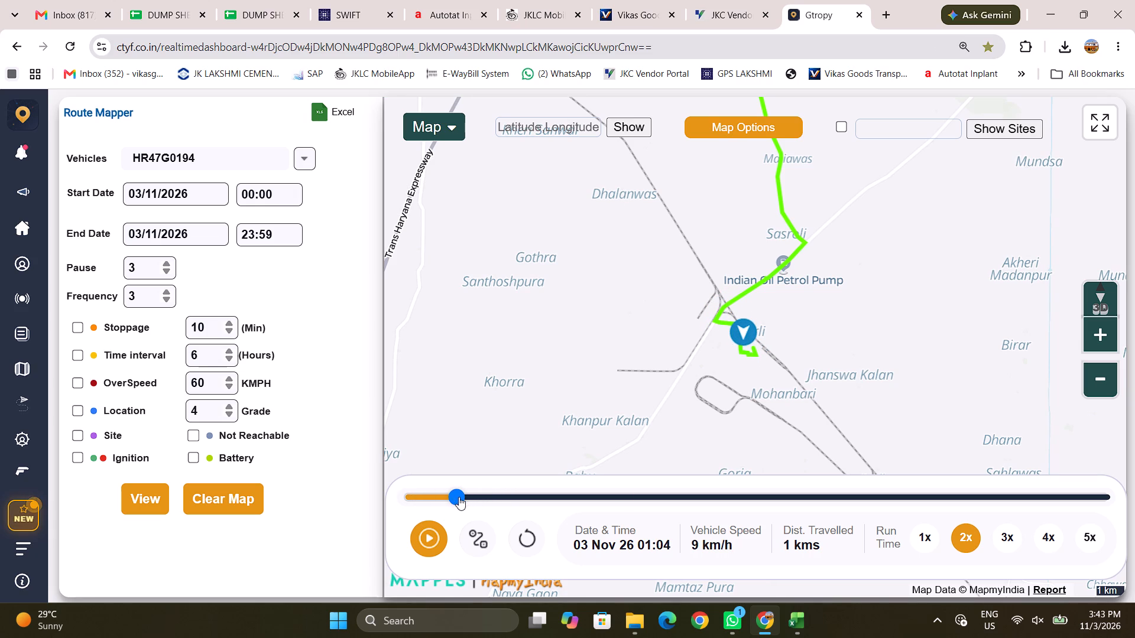
pyautogui.moveTo(459, 497); pyautogui.dragTo(468, 512)
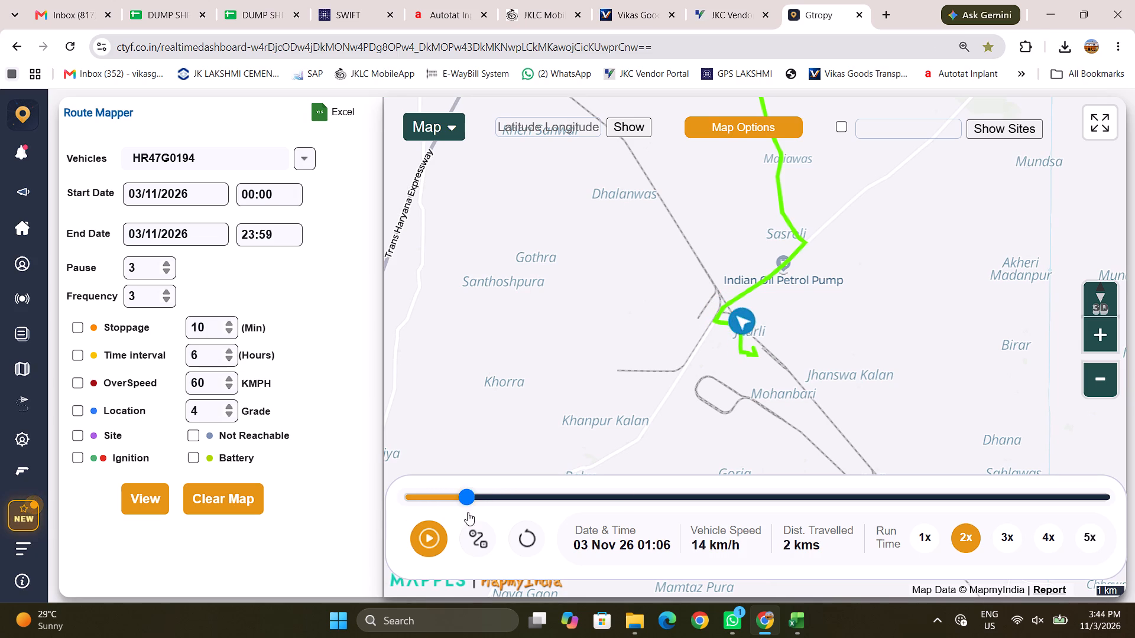
pyautogui.moveTo(468, 512); pyautogui.dragTo(487, 500)
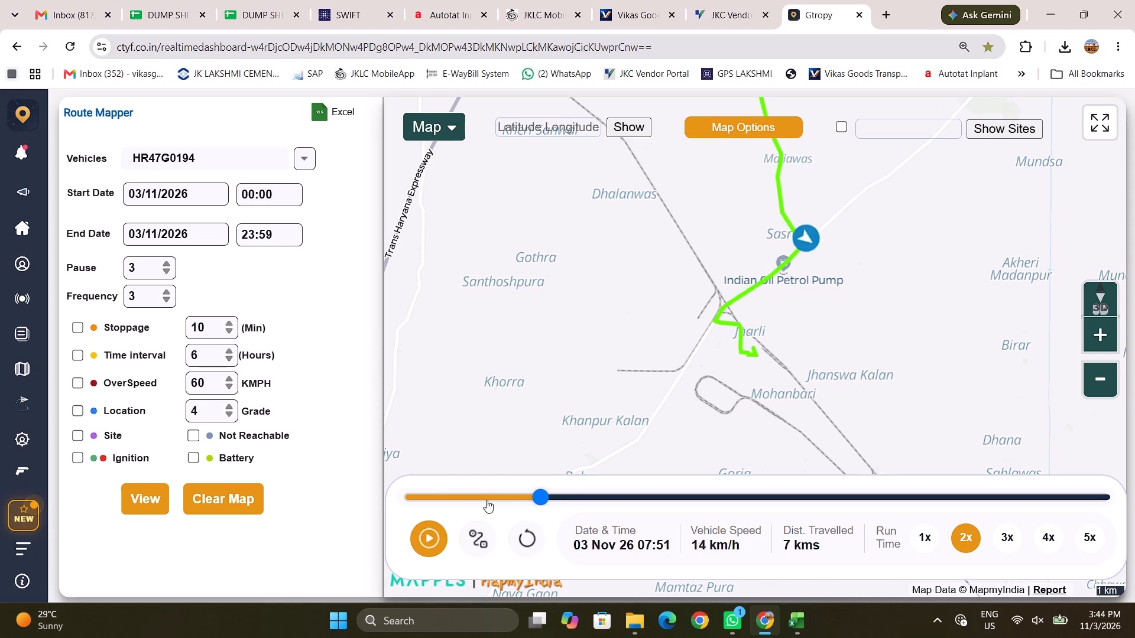
pyautogui.moveTo(487, 500); pyautogui.dragTo(471, 506)
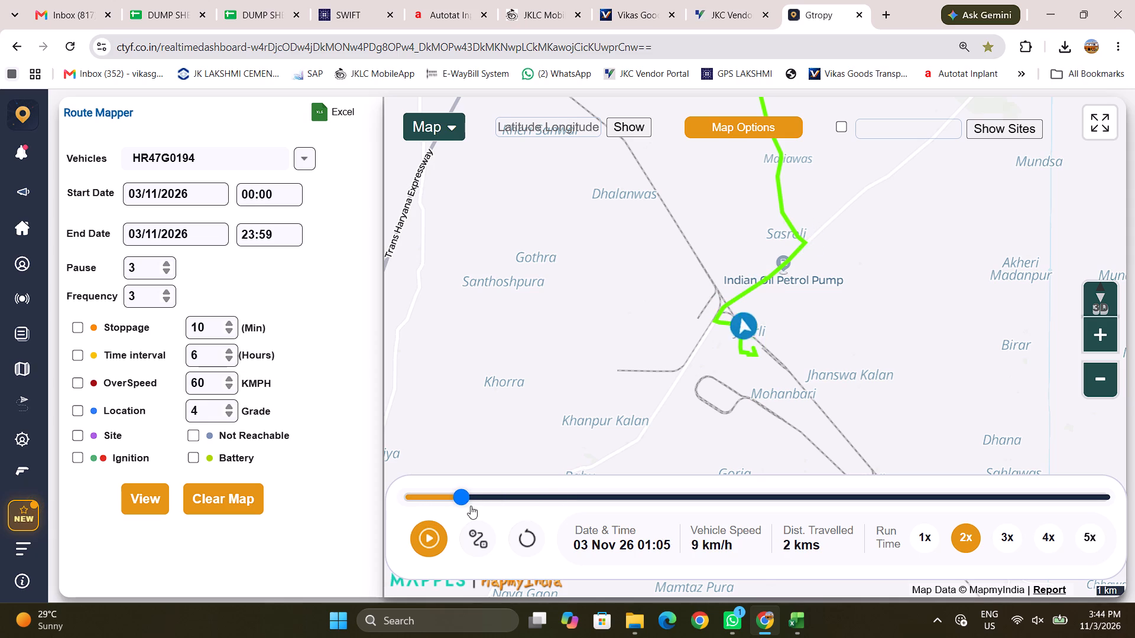
pyautogui.moveTo(471, 506); pyautogui.dragTo(404, 517)
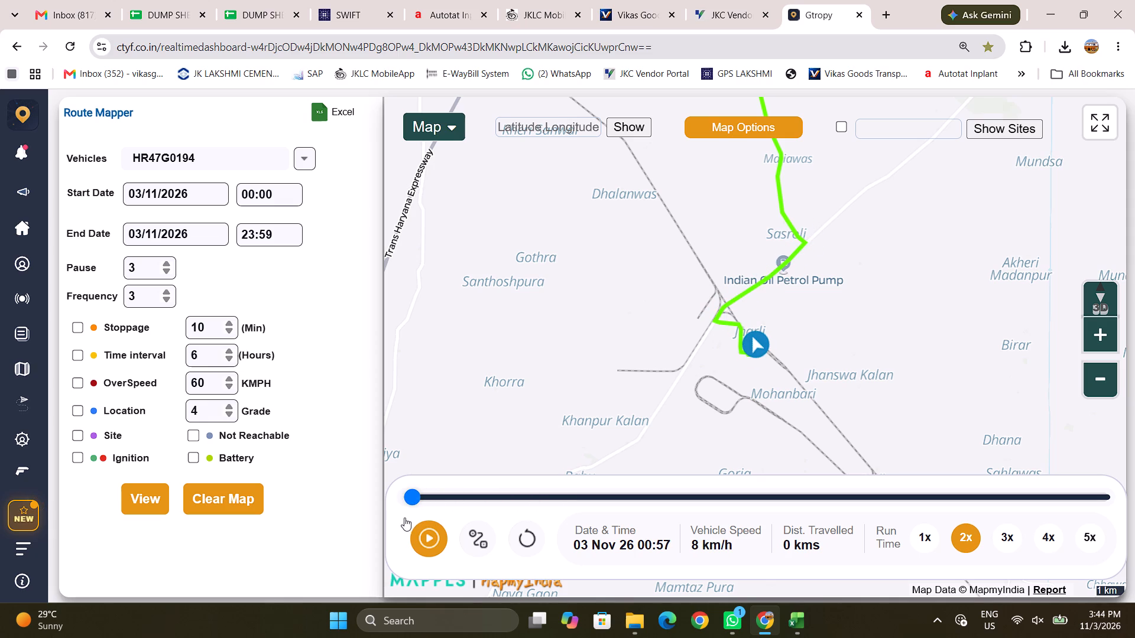
pyautogui.moveTo(404, 517); pyautogui.dragTo(397, 517)
# Dismiss the vehicle details popup and examine the whole route from Jharli through Charkhi Dadri to Bhiwani.
pyautogui.scroll(9, 502, 372)
pyautogui.scroll(-3, 502, 372)
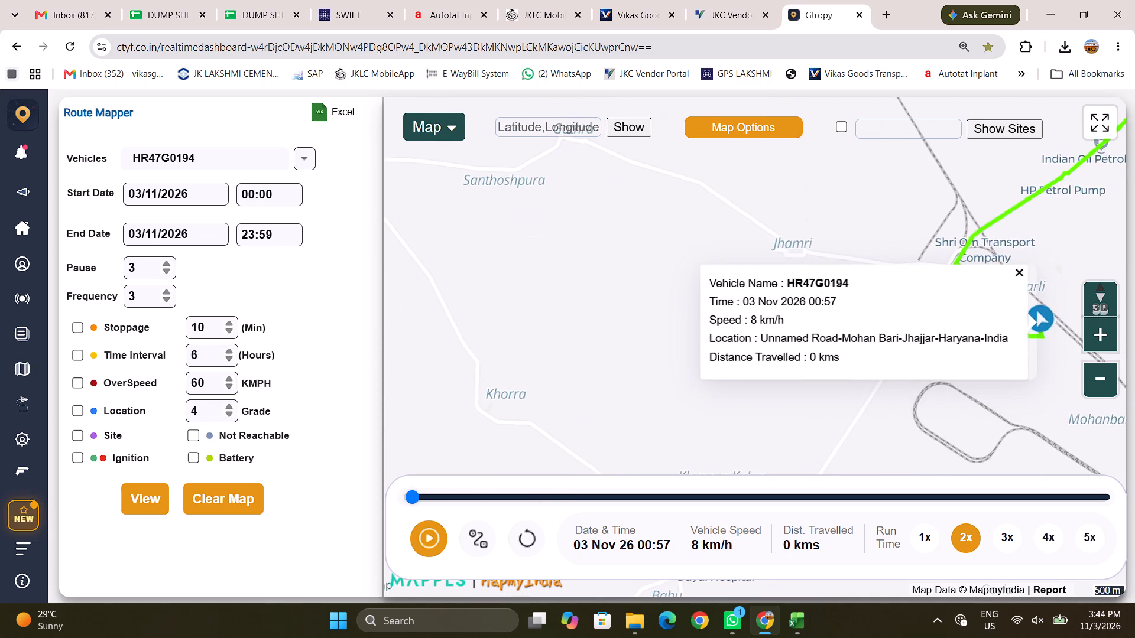
pyautogui.scroll(-20, 502, 372)
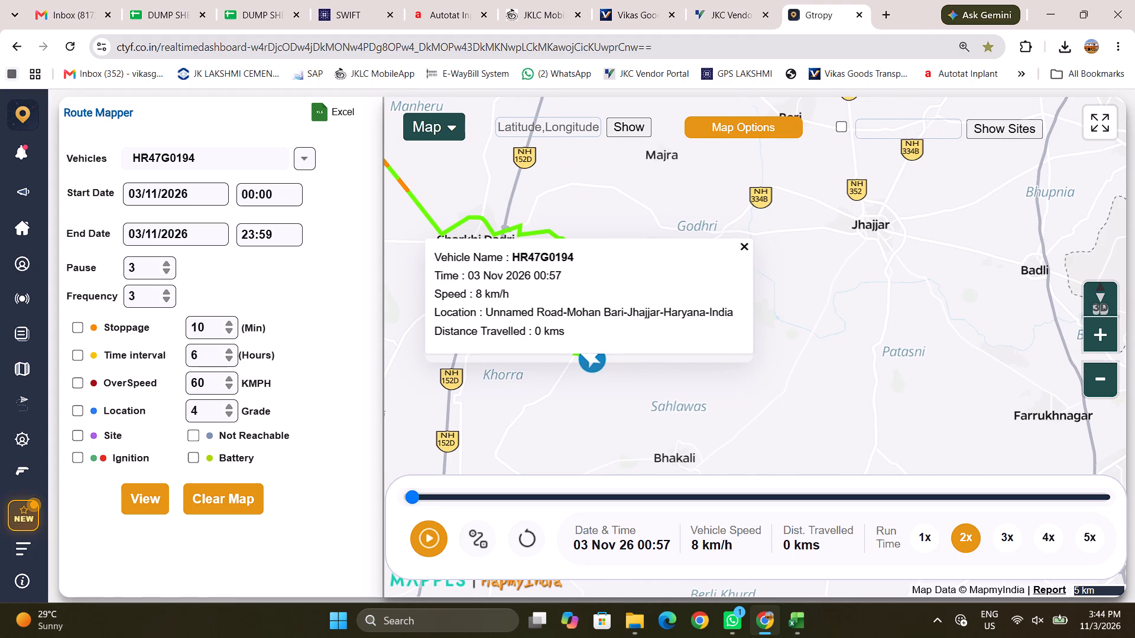
pyautogui.click(751, 247)
pyautogui.scroll(-7, 653, 291)
pyautogui.moveTo(535, 308); pyautogui.dragTo(653, 380)
pyautogui.scroll(-5, 593, 224)
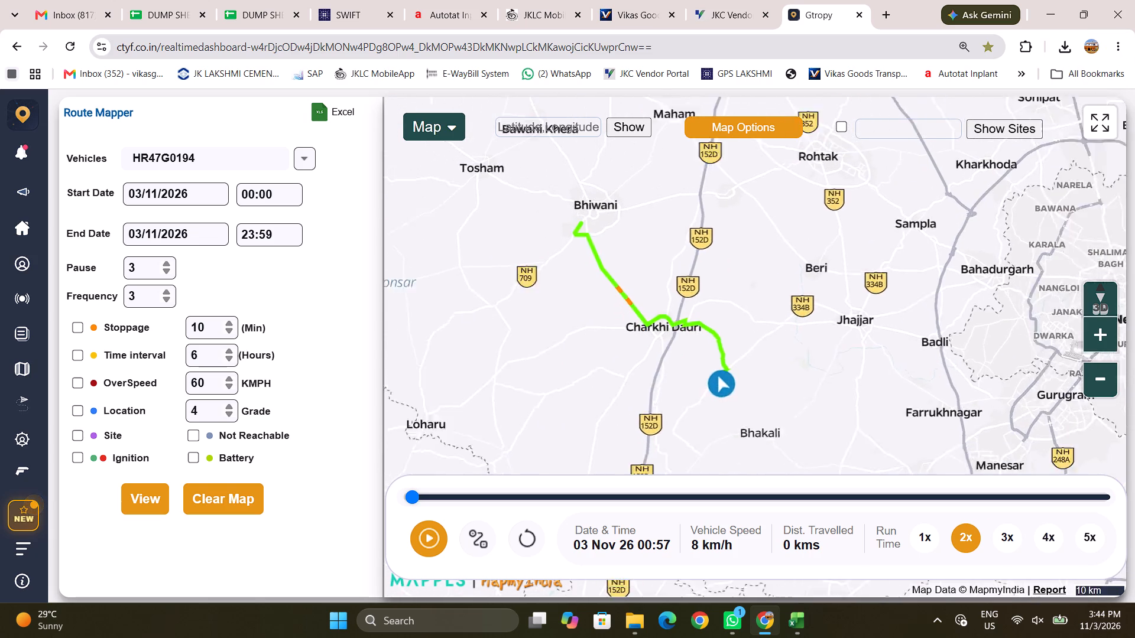
# Examine the Bhiwani end of the route near Haluwas, comparing it with the overall route through Charkhi Dadri.
pyautogui.scroll(19, 578, 233)
pyautogui.scroll(-1, 586, 229)
pyautogui.scroll(4, 586, 229)
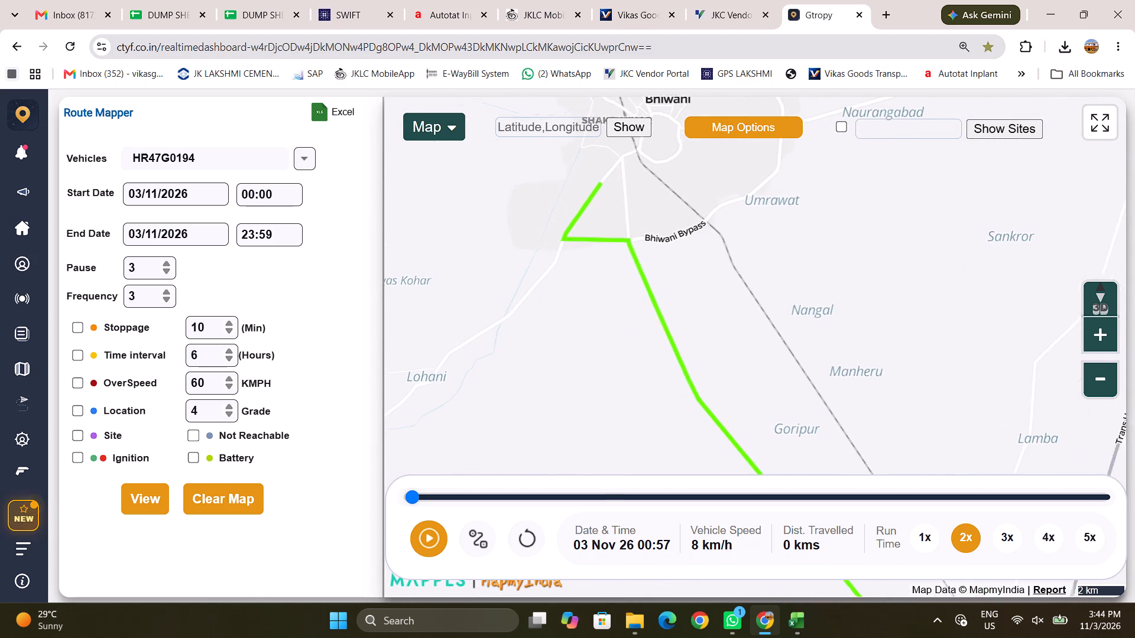
pyautogui.scroll(-15, 587, 230)
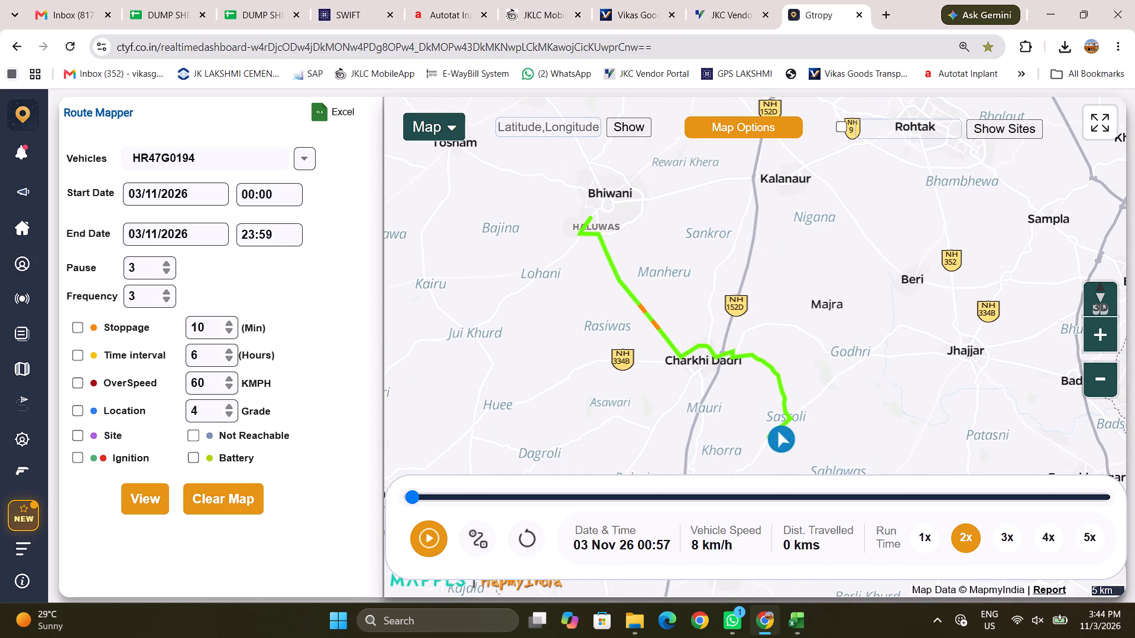
pyautogui.scroll(20, 592, 237)
pyautogui.scroll(2, 592, 237)
pyautogui.scroll(-1, 592, 197)
pyautogui.scroll(4, 592, 197)
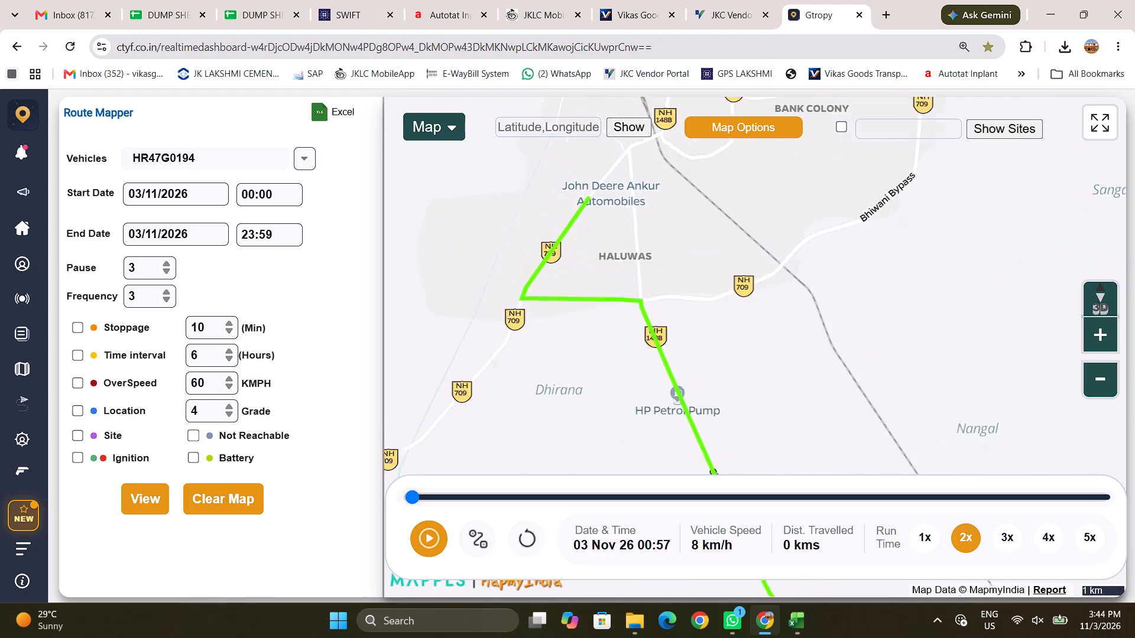
pyautogui.scroll(8, 592, 198)
pyautogui.scroll(-20, 596, 203)
pyautogui.scroll(-9, 596, 203)
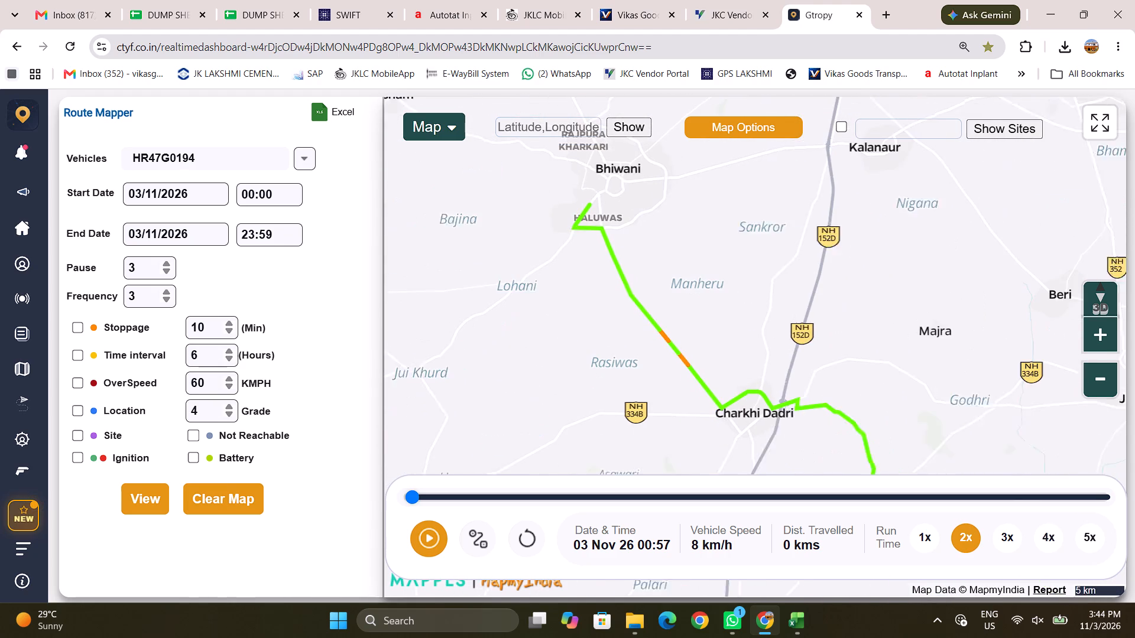
# Look through the open browser pages and return to the 2026-2027 sheet of the DUMP SHEET 2026 spreadsheet.
pyautogui.click(722, 0)
pyautogui.click(840, 0)
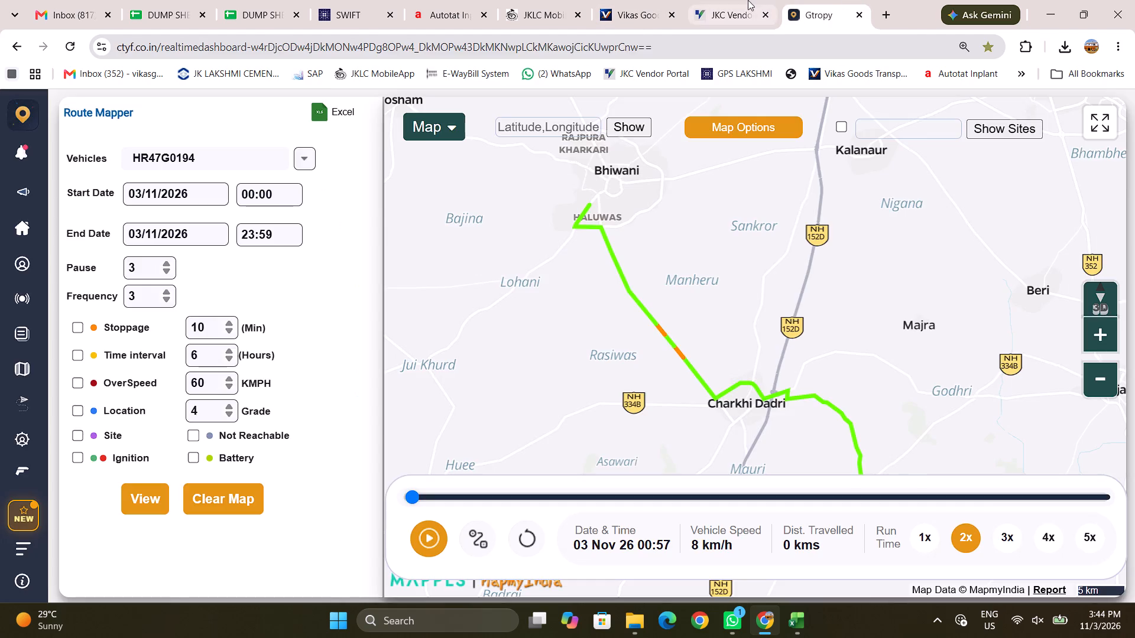
pyautogui.click(748, 0)
pyautogui.click(643, 0)
pyautogui.click(532, 6)
pyautogui.click(463, 5)
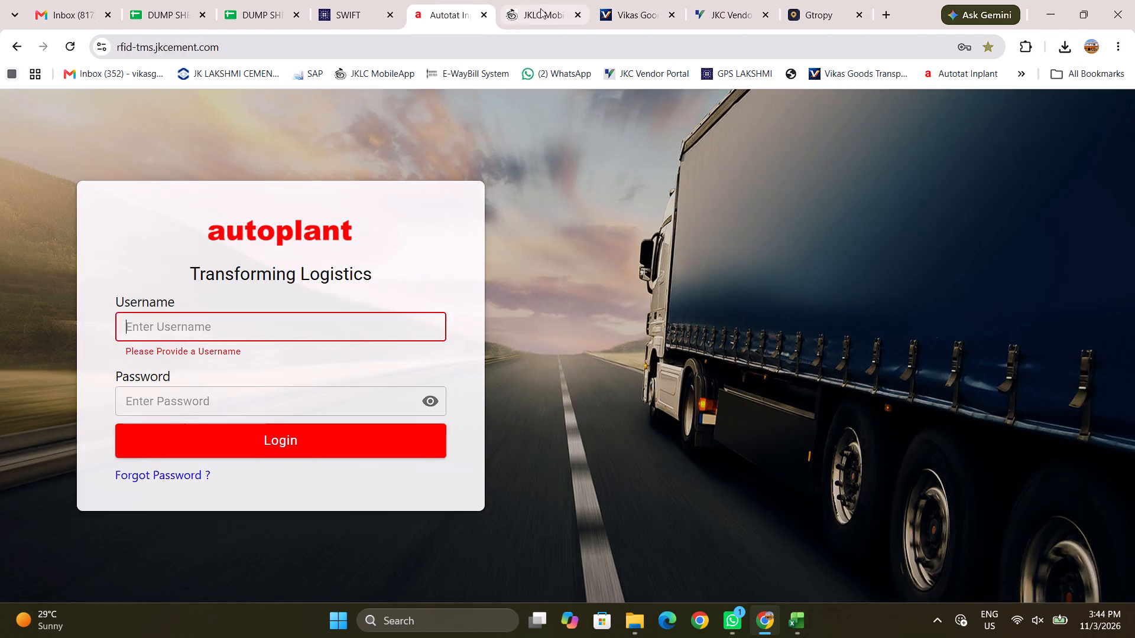
pyautogui.click(543, 6)
pyautogui.click(476, 3)
pyautogui.click(343, 1)
pyautogui.click(257, 2)
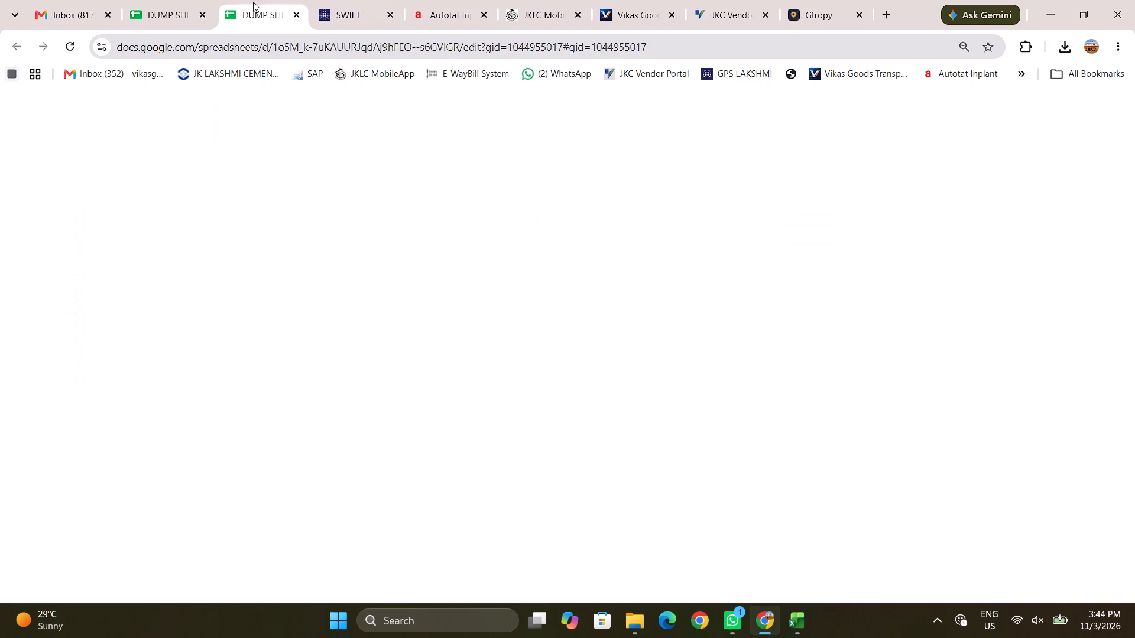
pyautogui.click(138, 2)
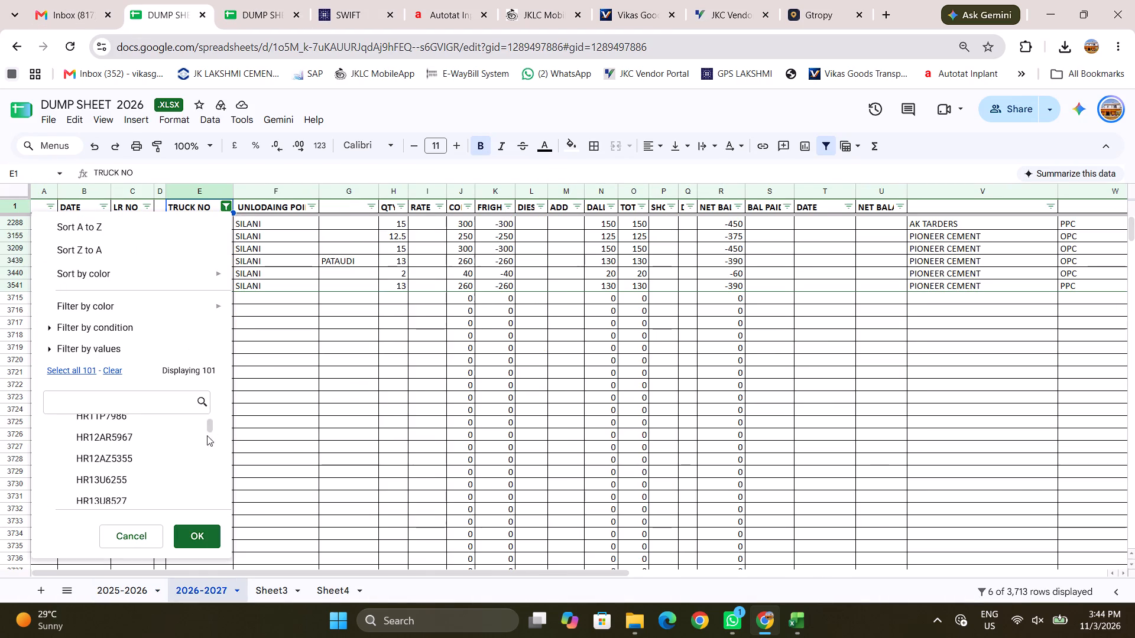
pyautogui.scroll(12, 116, 443)
pyautogui.scroll(-12, 111, 448)
pyautogui.scroll(3, 112, 454)
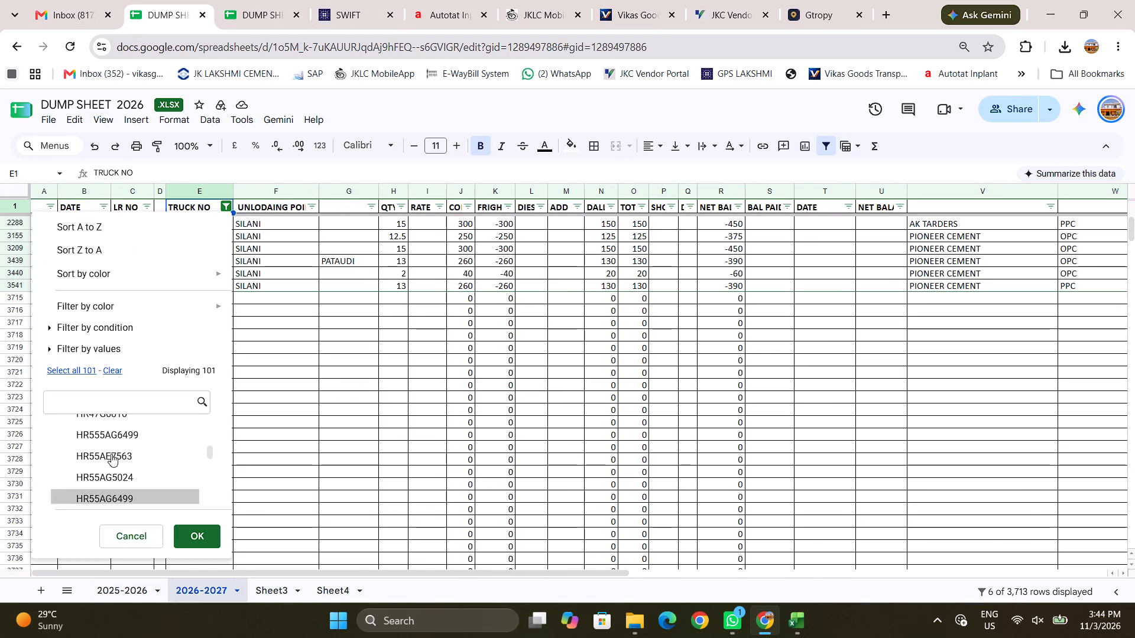
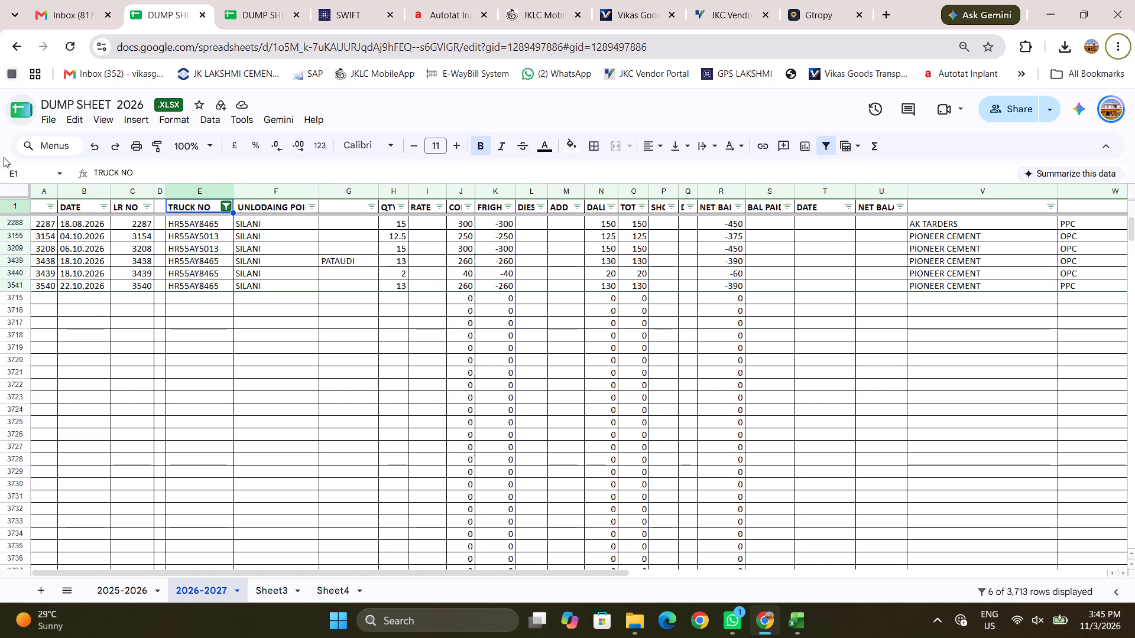
# Reset the TRUCK NO filter on the 2026-2027 sheet to include every truck.
pyautogui.scroll(9, 175, 340)
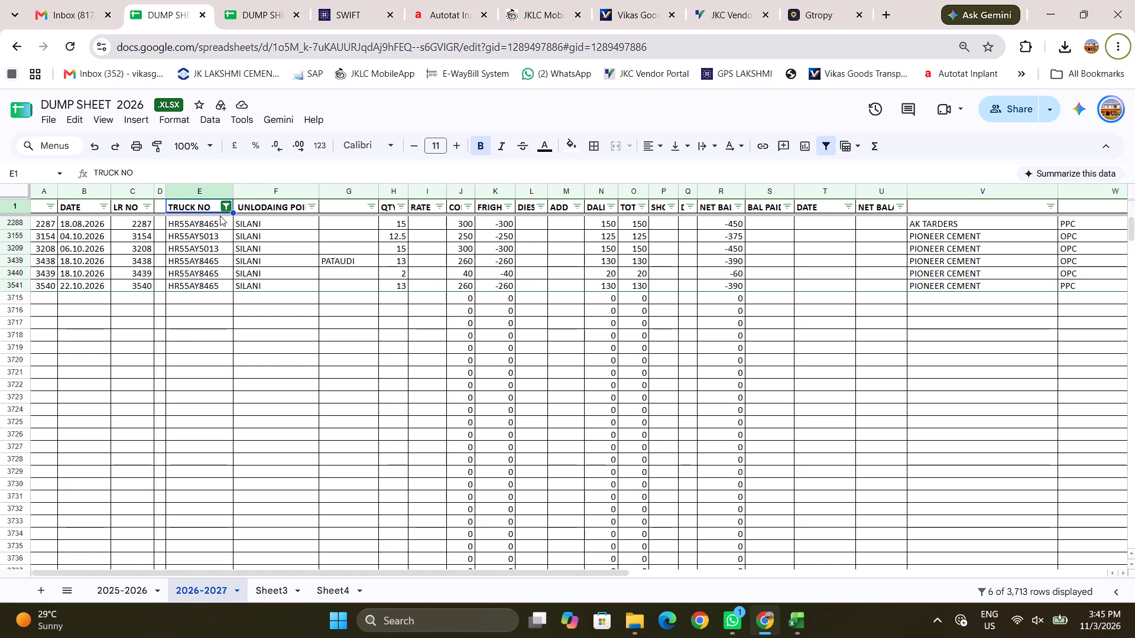
pyautogui.click(225, 210)
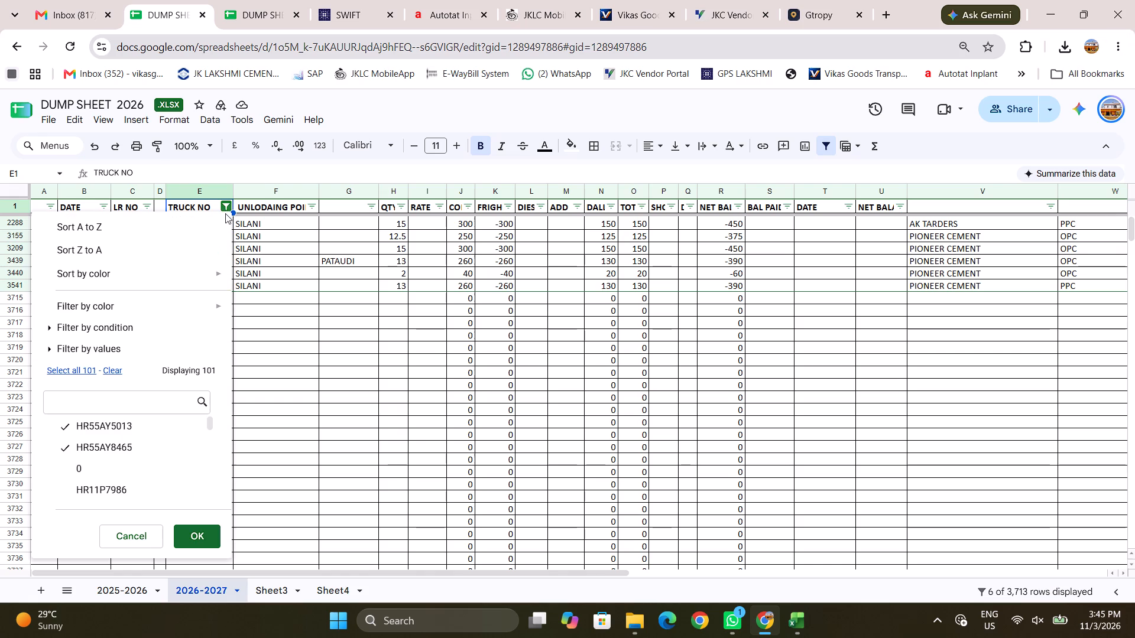
pyautogui.click(85, 366)
pyautogui.click(201, 536)
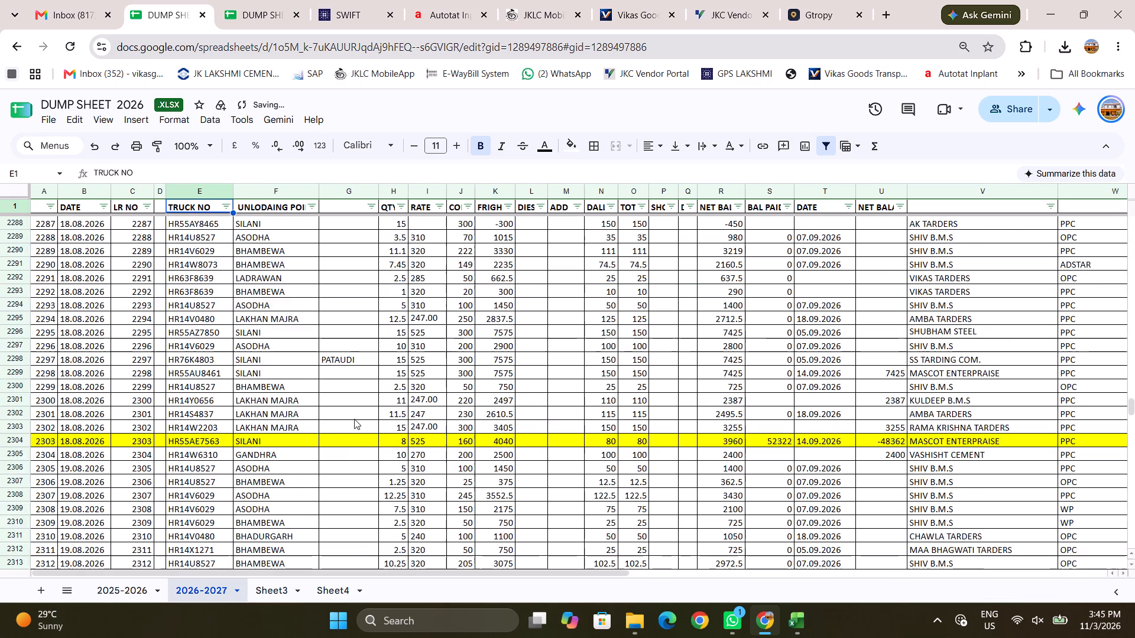
pyautogui.scroll(8, 354, 418)
pyautogui.scroll(-20, 354, 418)
pyautogui.scroll(-7, 354, 418)
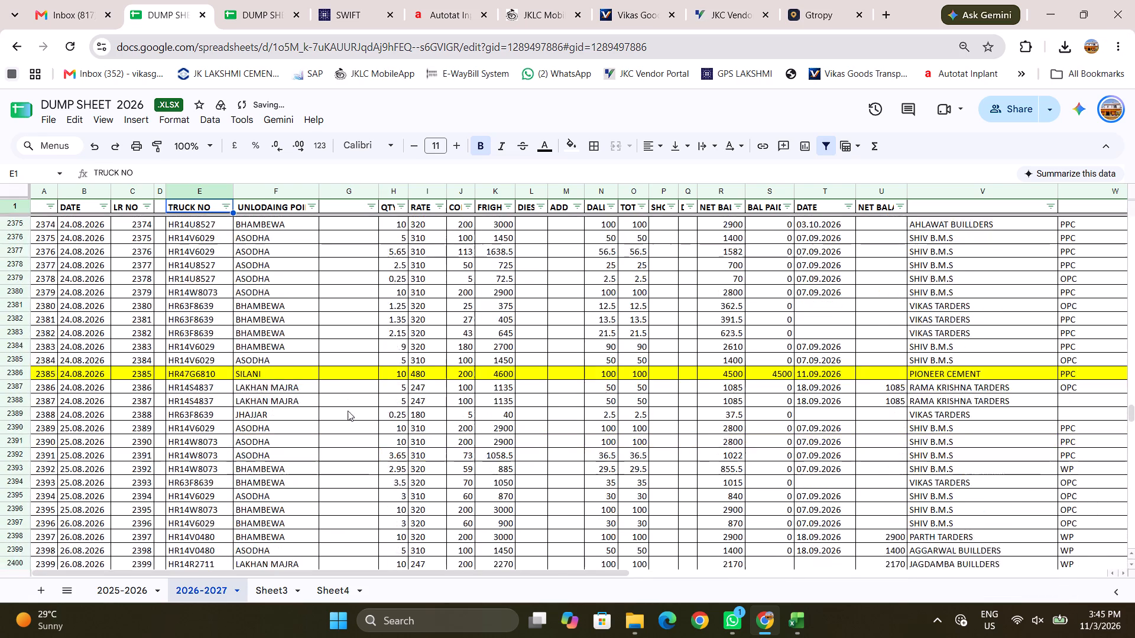
pyautogui.scroll(-16, 348, 411)
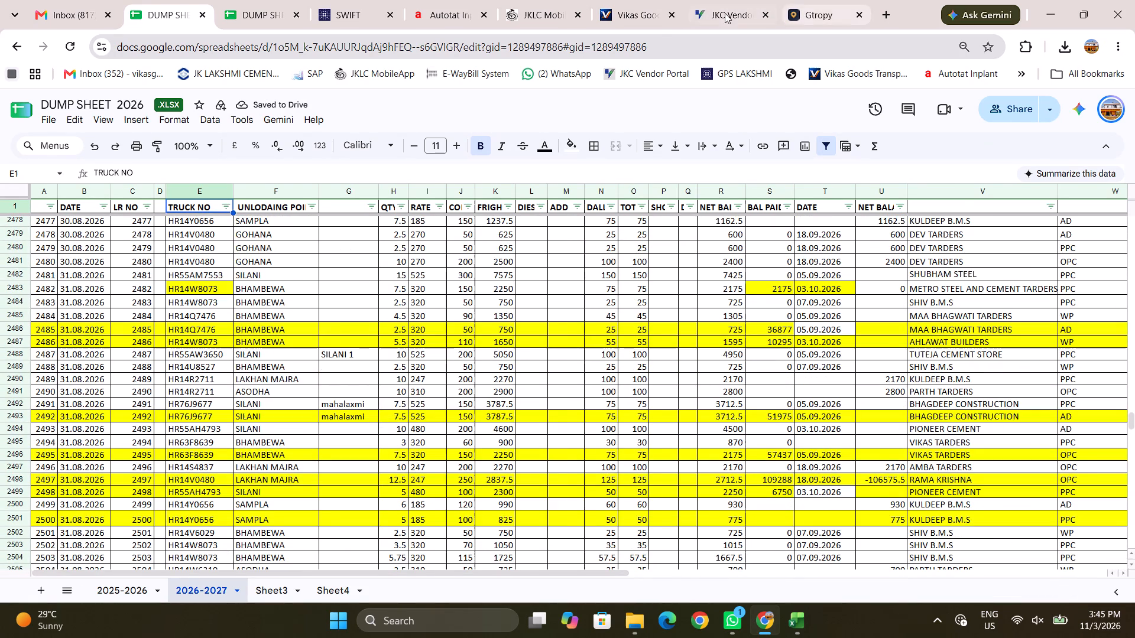
pyautogui.click(223, 204)
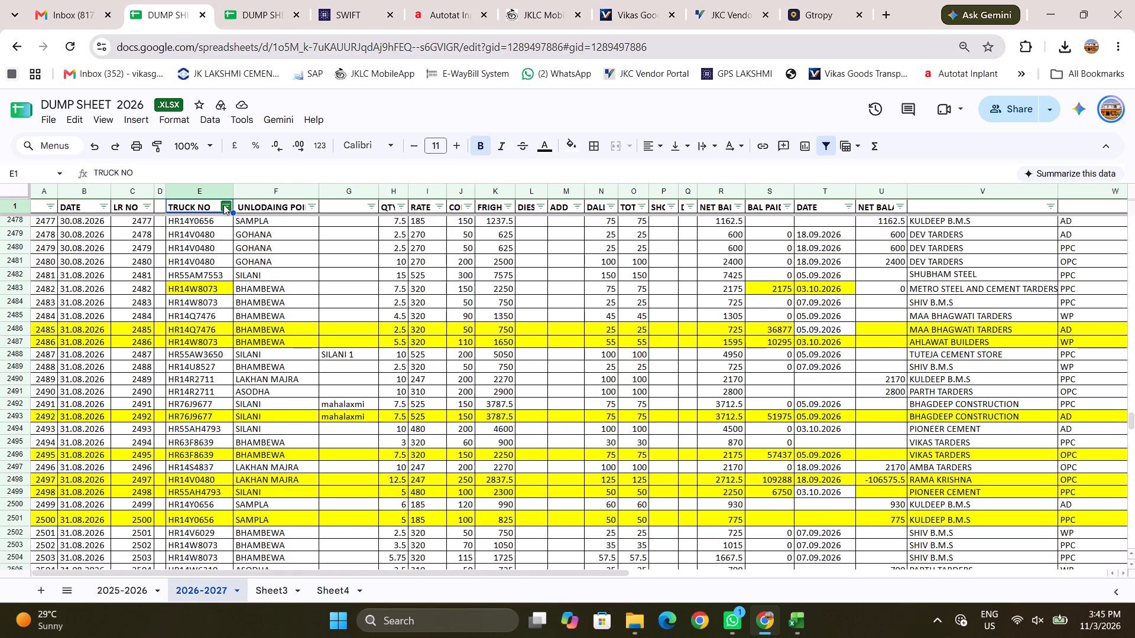
pyautogui.click(111, 367)
pyautogui.click(119, 411)
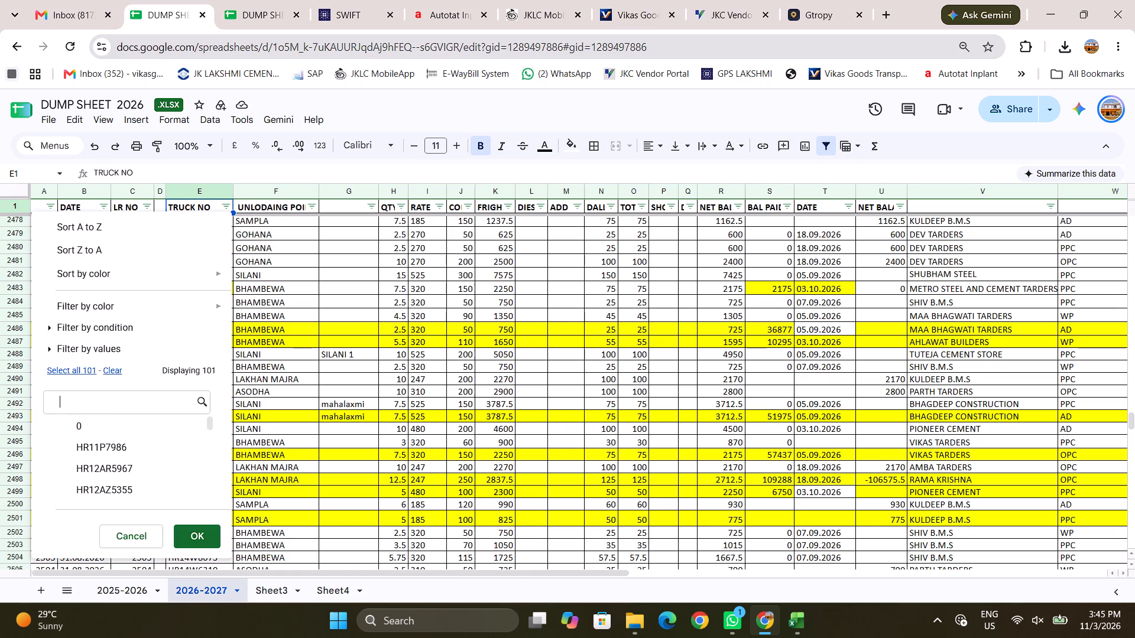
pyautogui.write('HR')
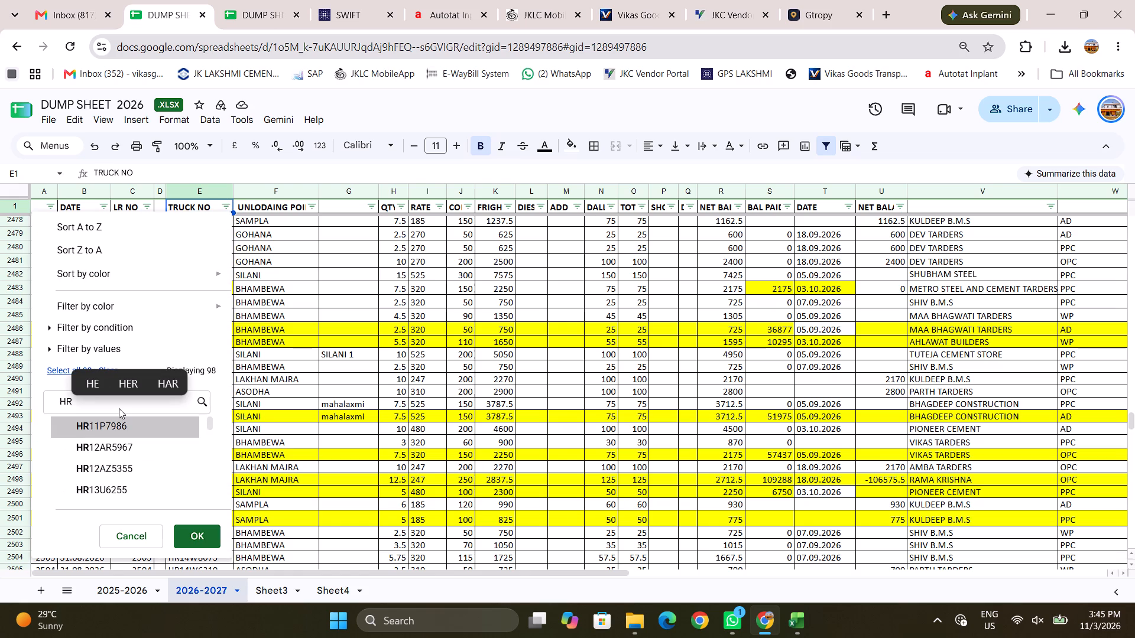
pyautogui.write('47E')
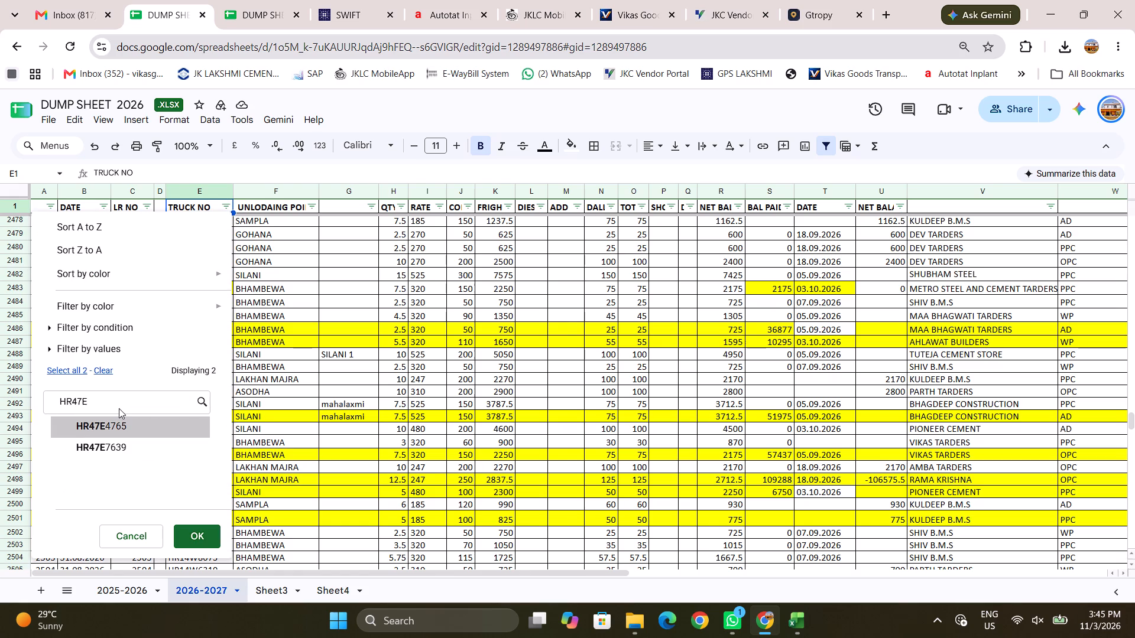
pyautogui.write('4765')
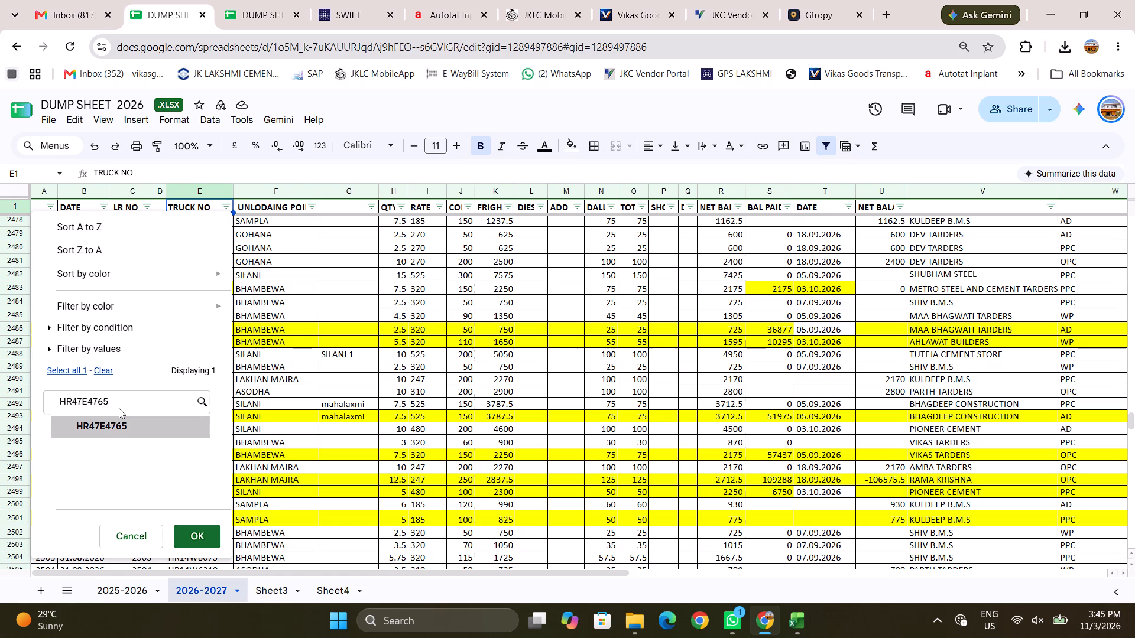
pyautogui.click(113, 425)
pyautogui.moveTo(128, 399); pyautogui.dragTo(0, 393)
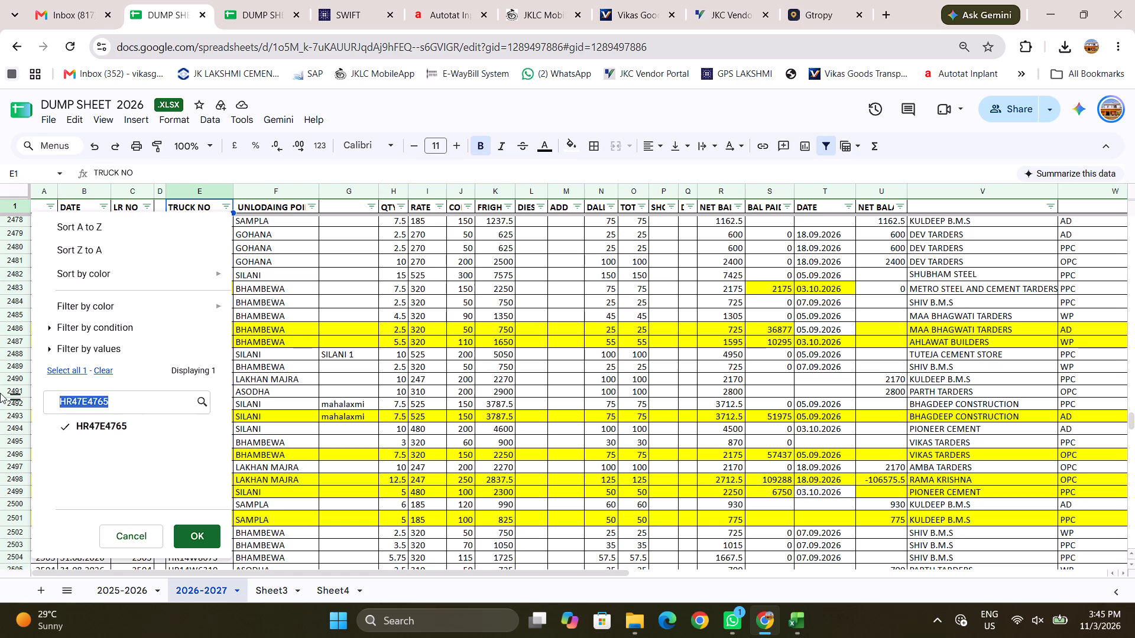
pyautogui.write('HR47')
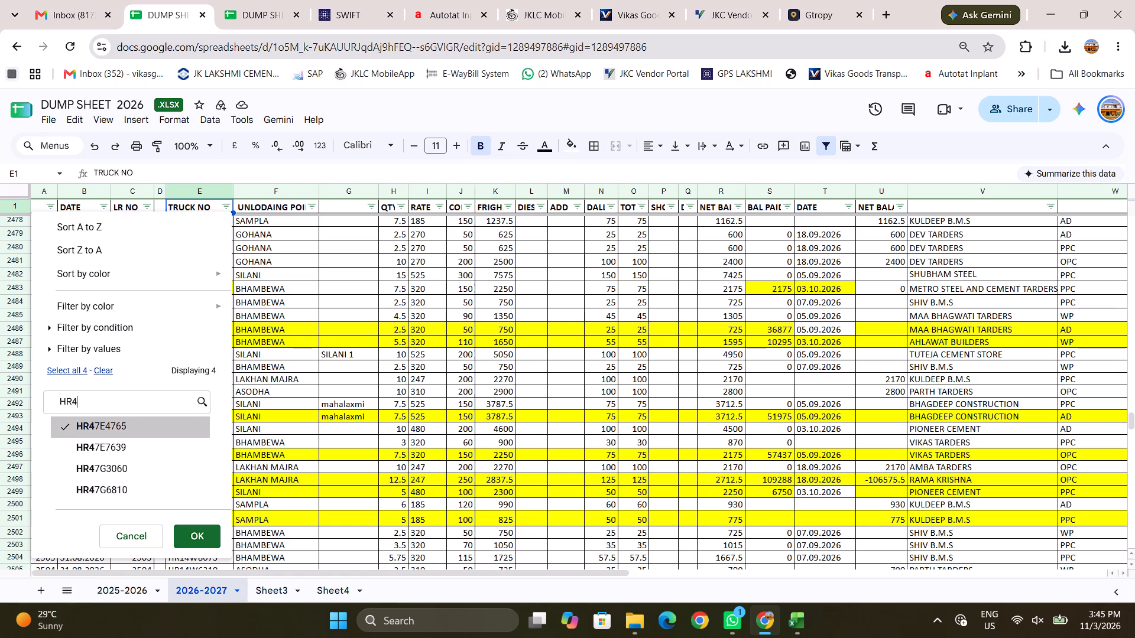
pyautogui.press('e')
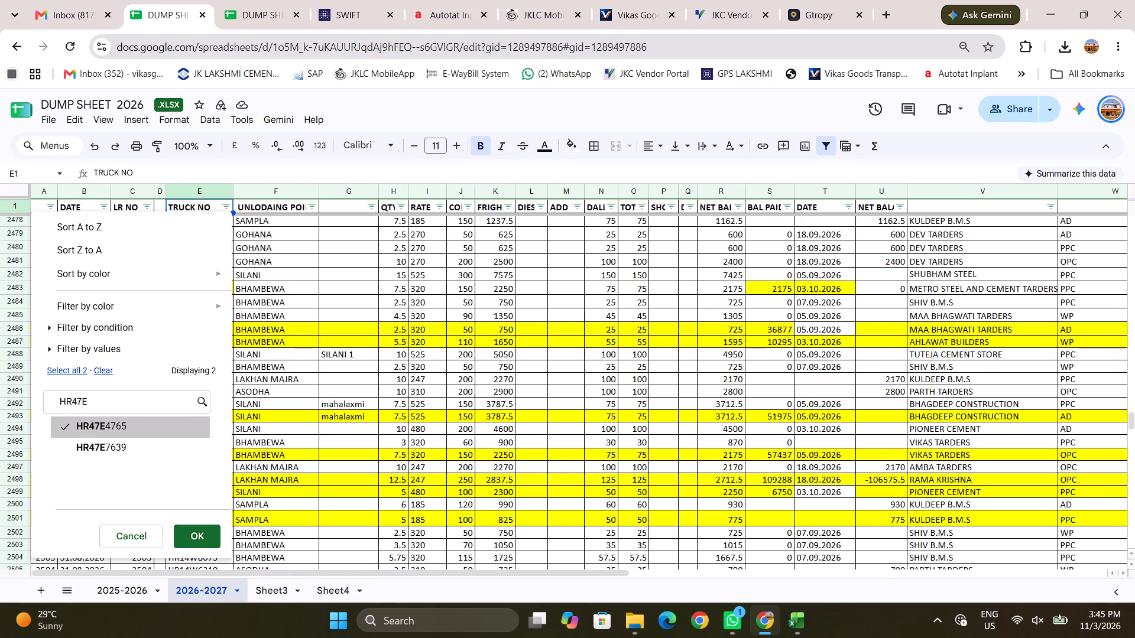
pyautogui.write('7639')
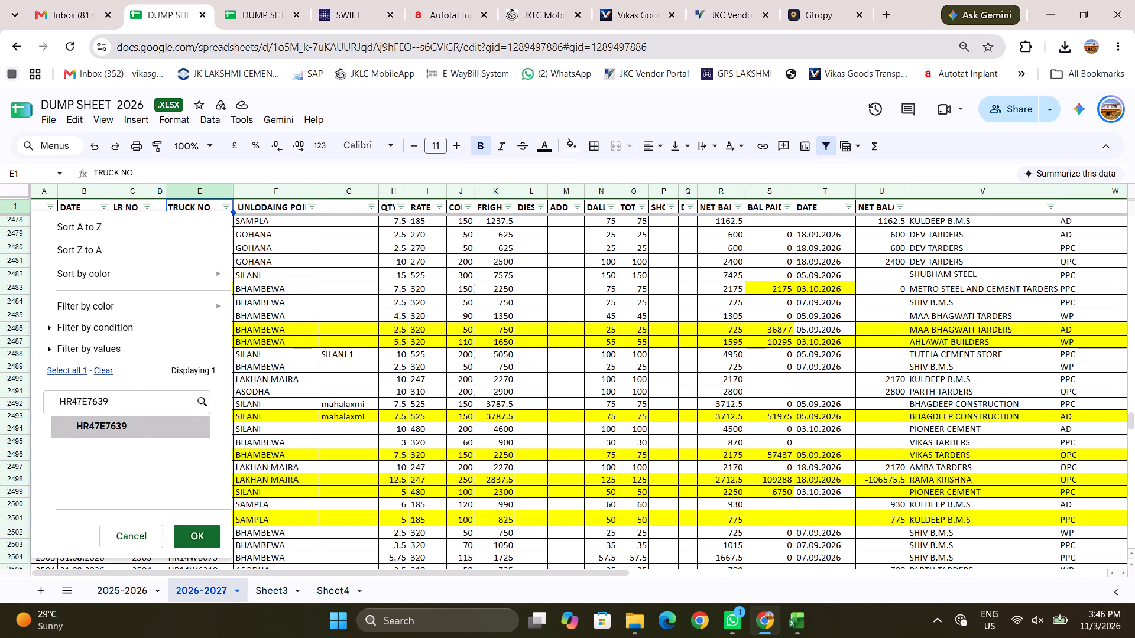
pyautogui.click(135, 423)
pyautogui.click(193, 534)
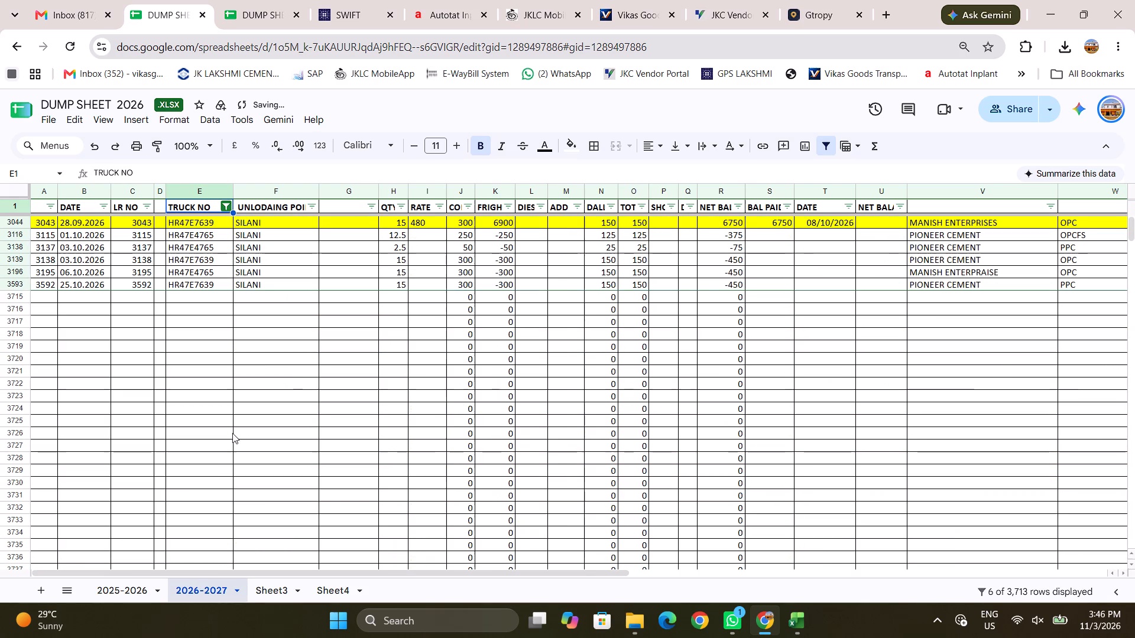
pyautogui.scroll(5, 221, 357)
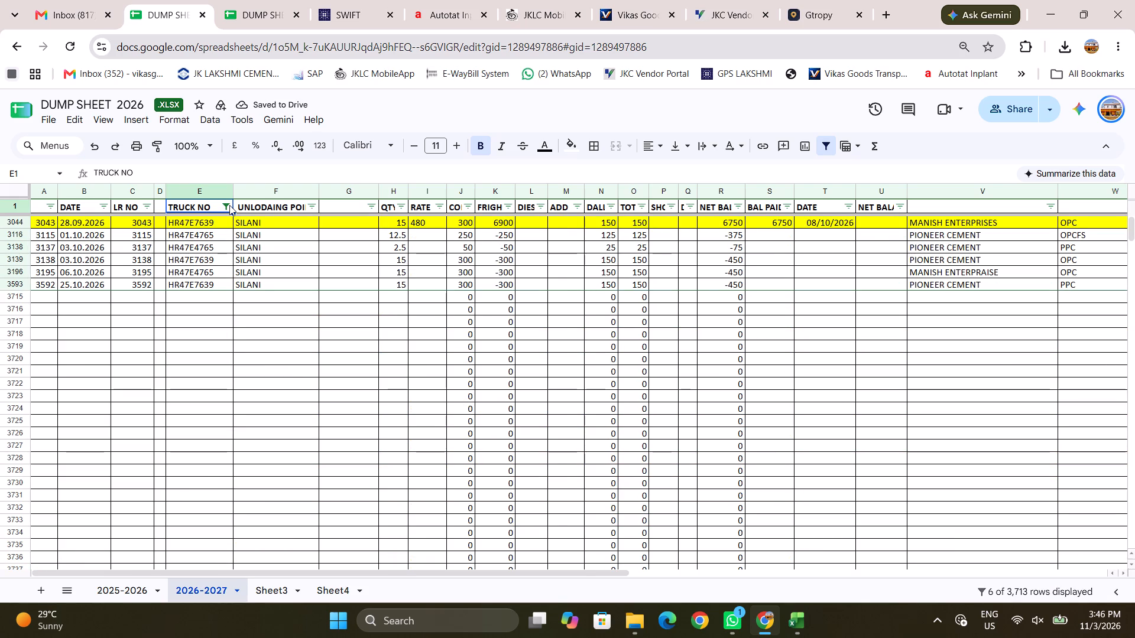
pyautogui.click(225, 204)
pyautogui.click(105, 414)
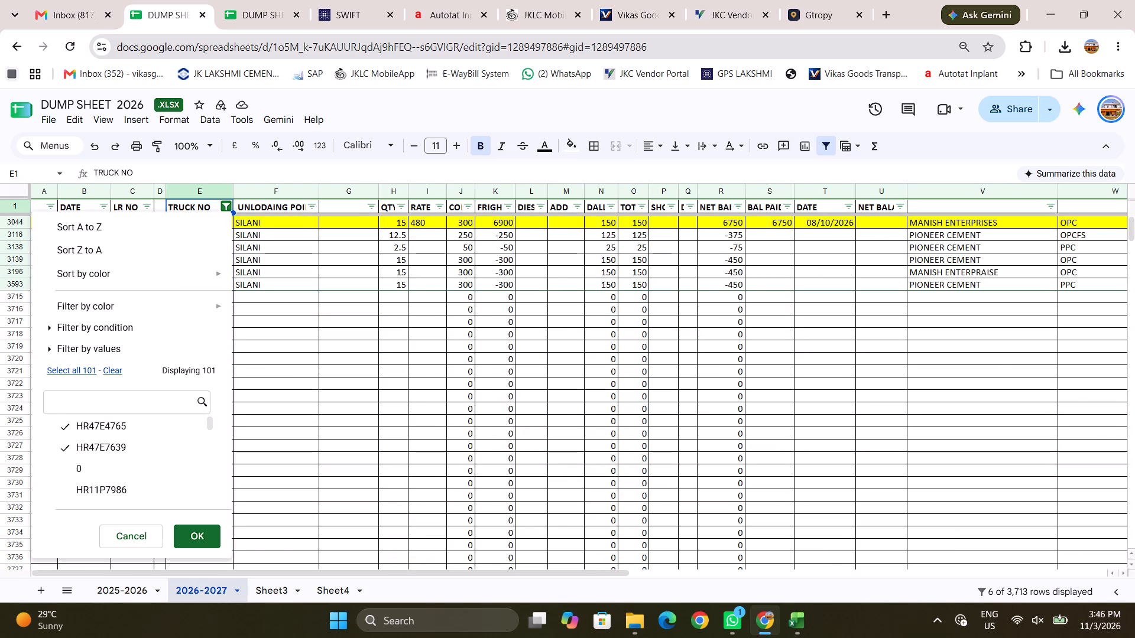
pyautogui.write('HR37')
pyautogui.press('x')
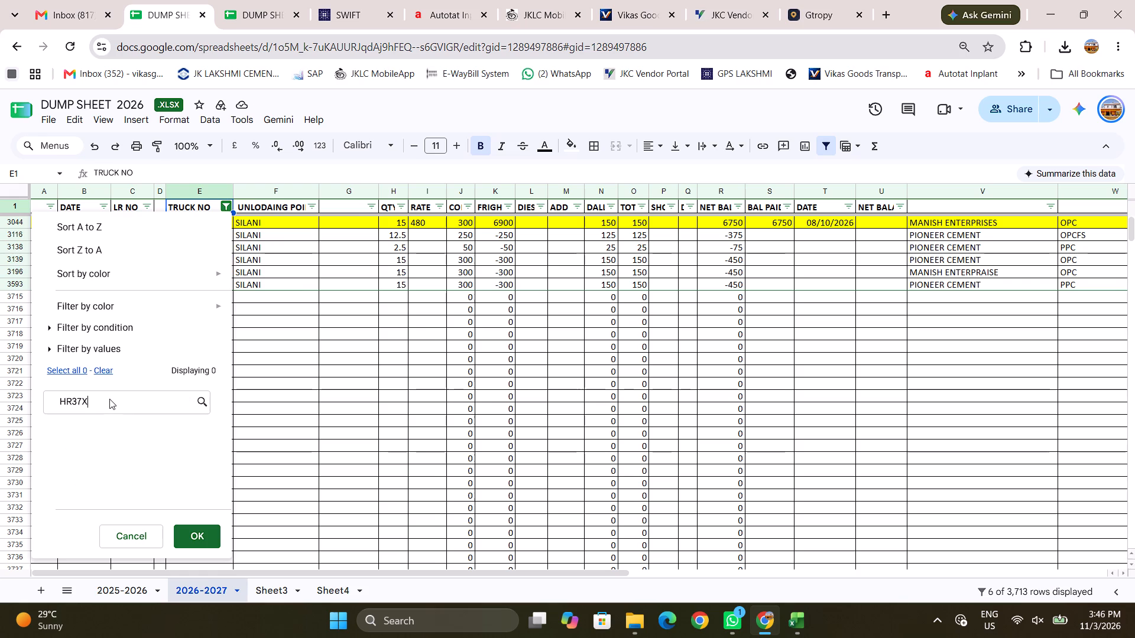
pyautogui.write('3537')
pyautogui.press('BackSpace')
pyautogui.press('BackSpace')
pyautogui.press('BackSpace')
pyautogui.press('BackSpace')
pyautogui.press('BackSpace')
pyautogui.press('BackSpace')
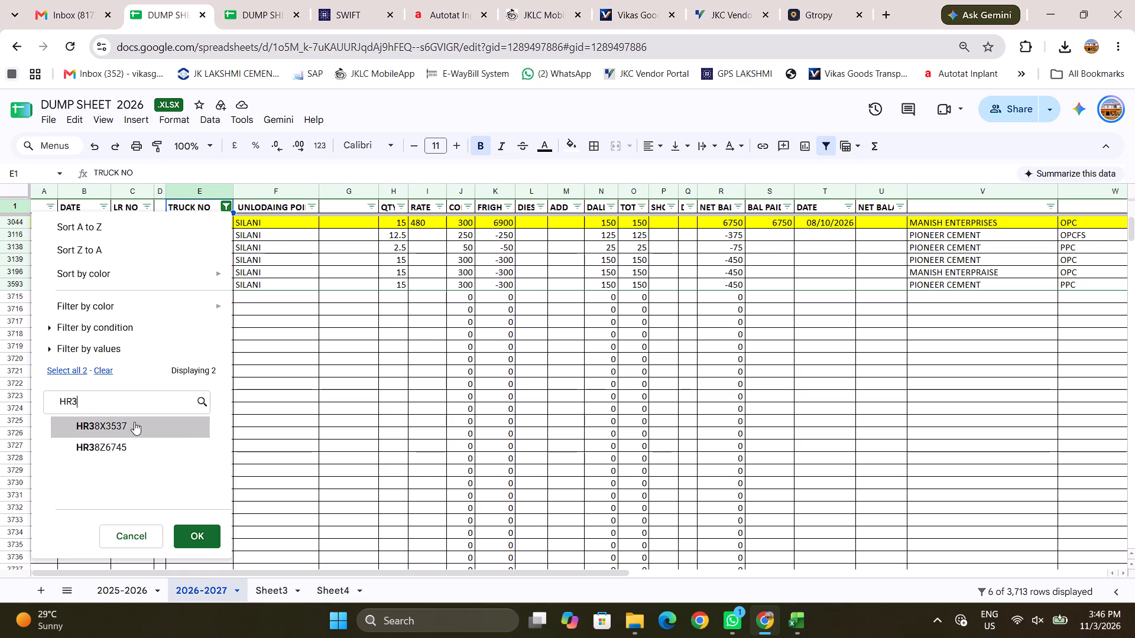
pyautogui.click(134, 422)
pyautogui.click(207, 532)
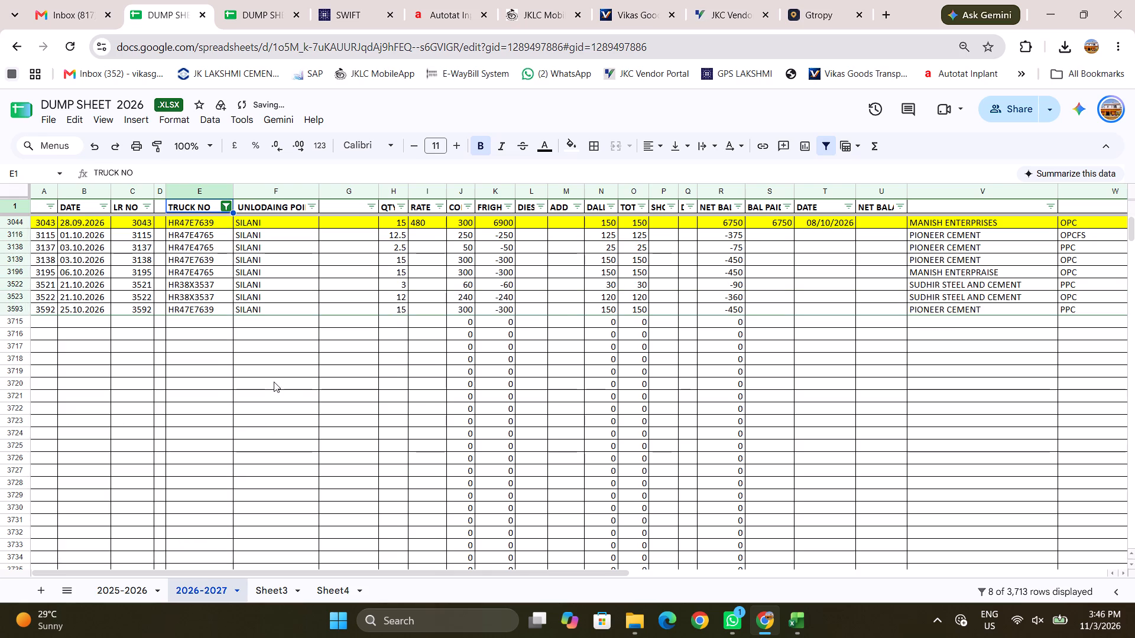
# Review the filtered trips across the columns and check the sum of the QTY values for the trips dated 01.10.2026 to 25.10.2026.
pyautogui.scroll(8, 304, 387)
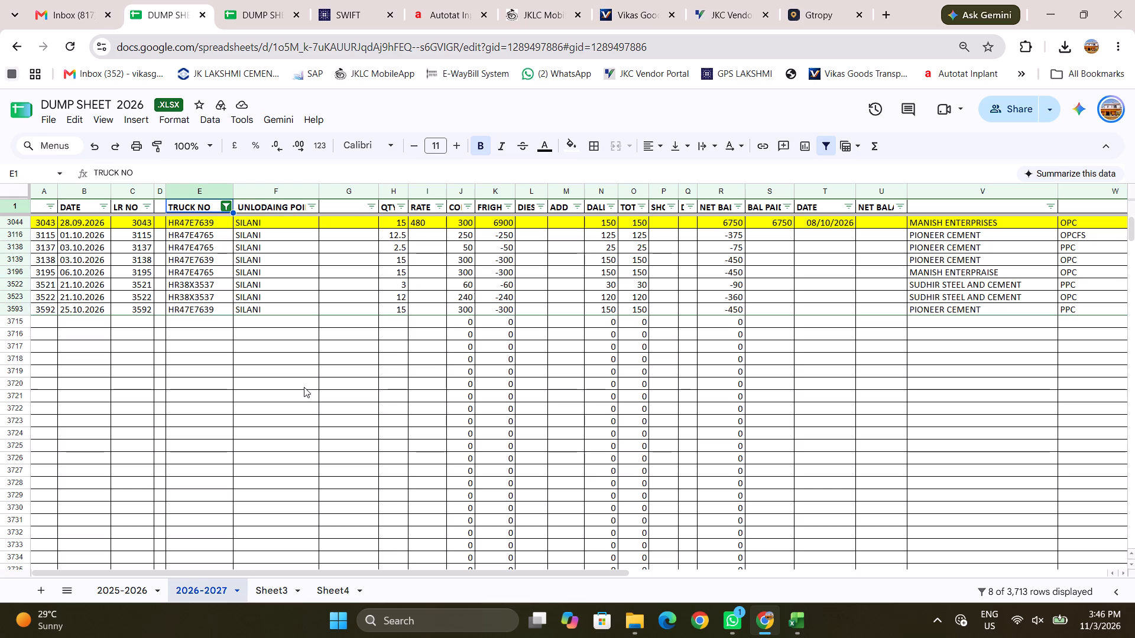
pyautogui.scroll(8, 251, 357)
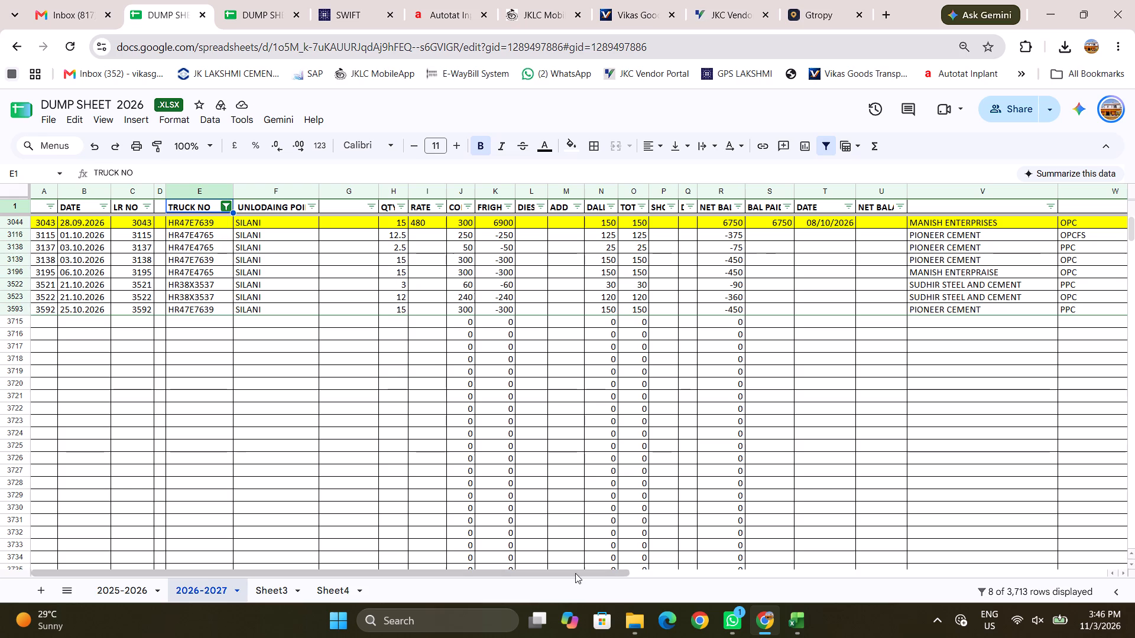
pyautogui.moveTo(575, 573); pyautogui.dragTo(519, 559)
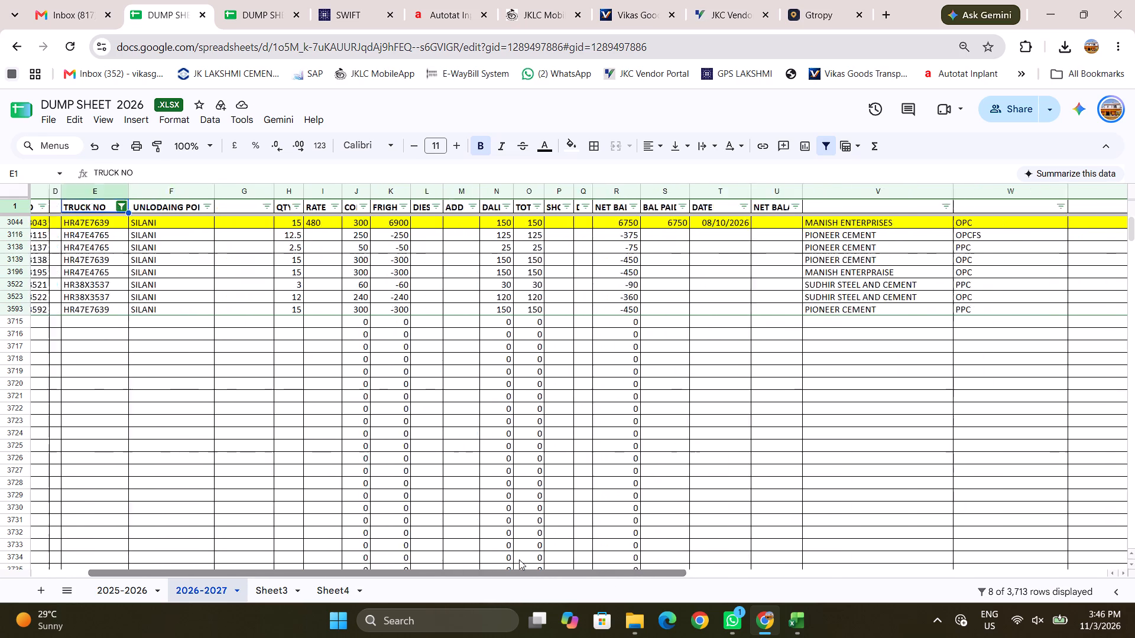
pyautogui.moveTo(519, 559); pyautogui.dragTo(427, 548)
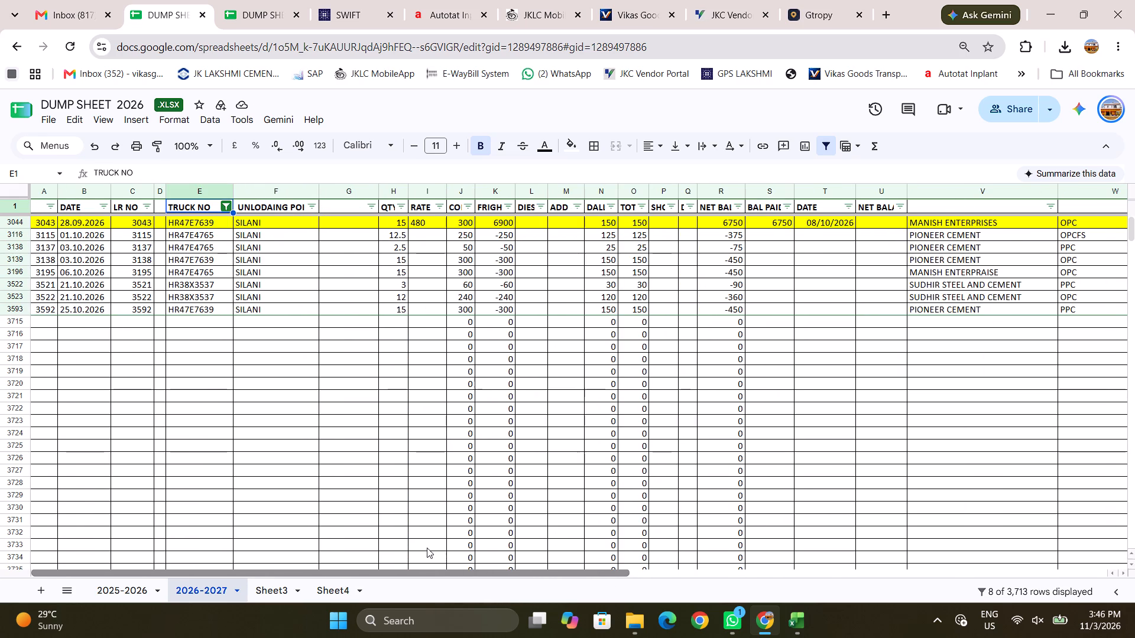
pyautogui.moveTo(427, 548); pyautogui.dragTo(426, 548)
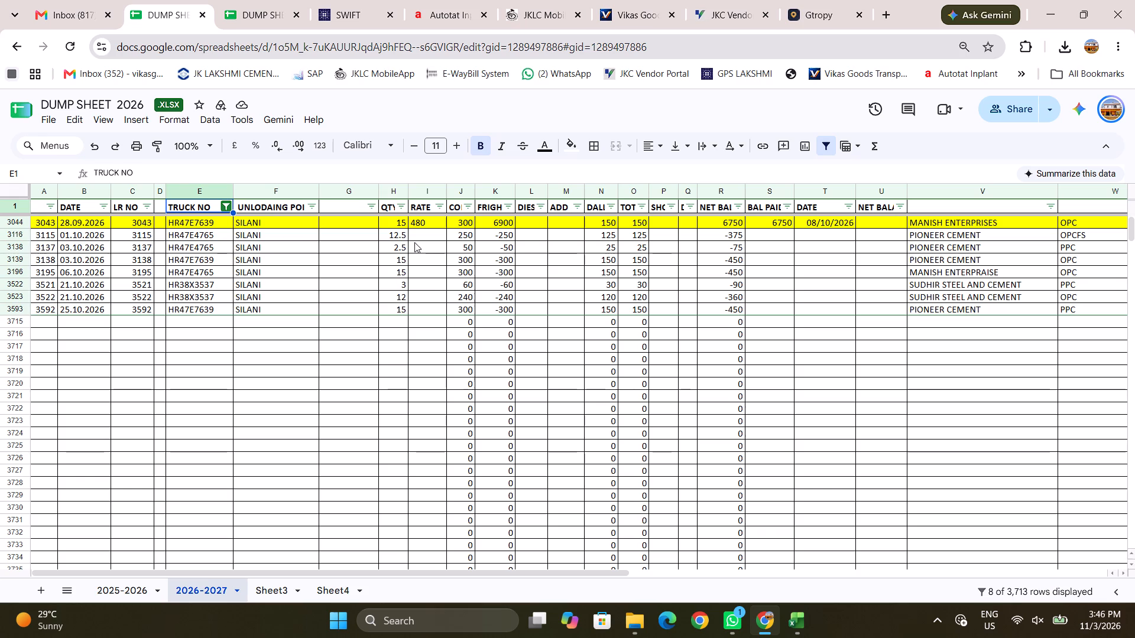
pyautogui.moveTo(394, 236); pyautogui.dragTo(394, 311)
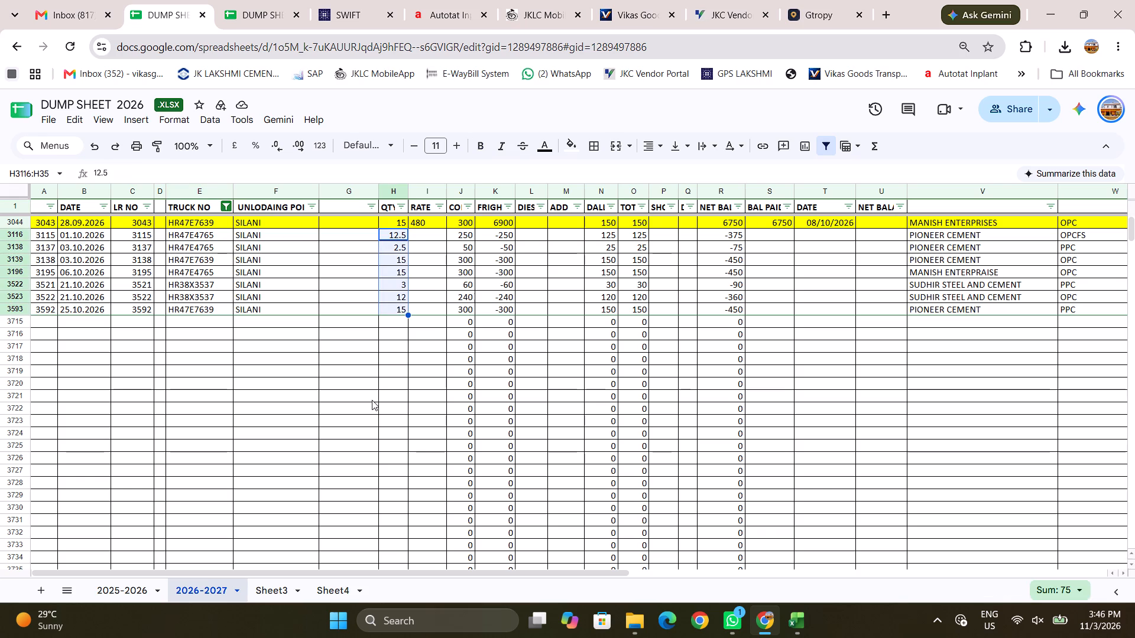
pyautogui.click(372, 400)
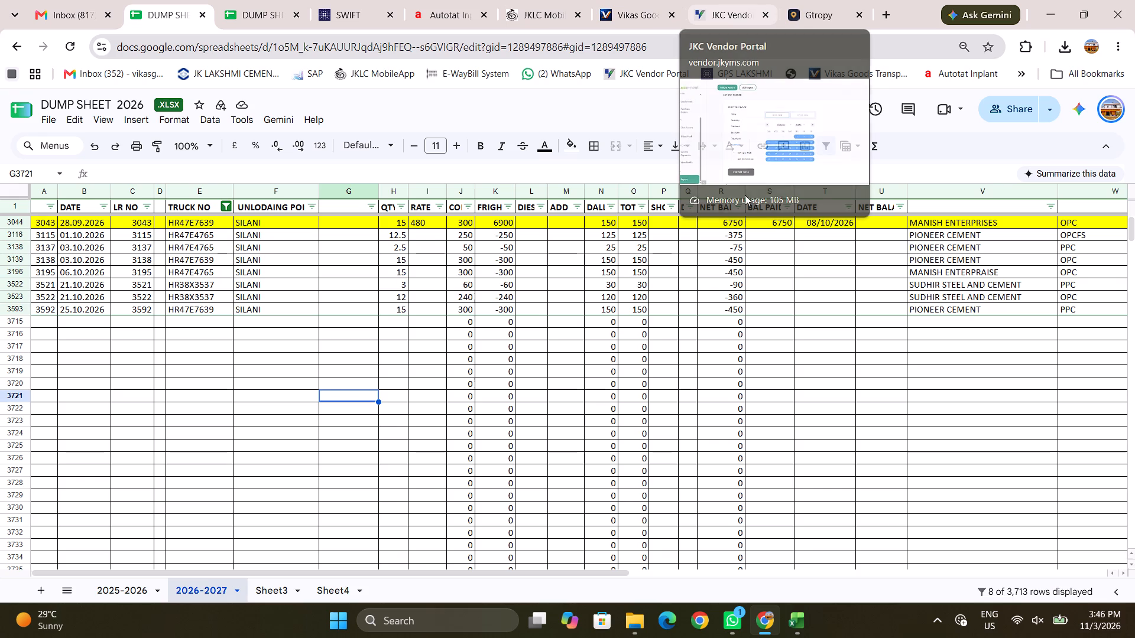
pyautogui.click(803, 623)
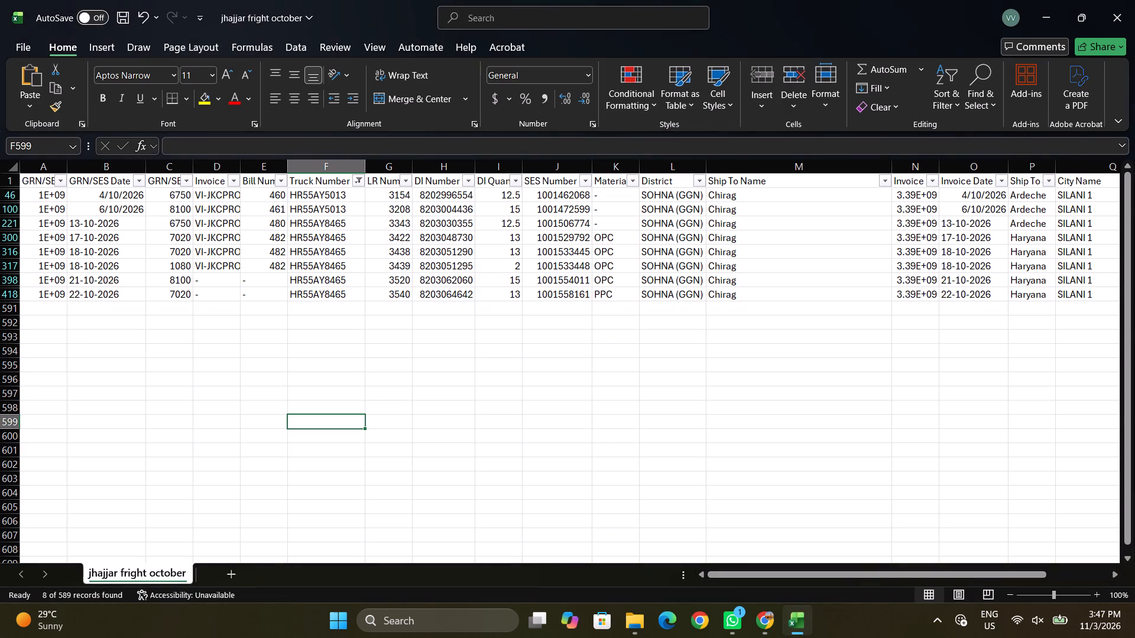
pyautogui.moveTo(714, 578); pyautogui.dragTo(855, 588)
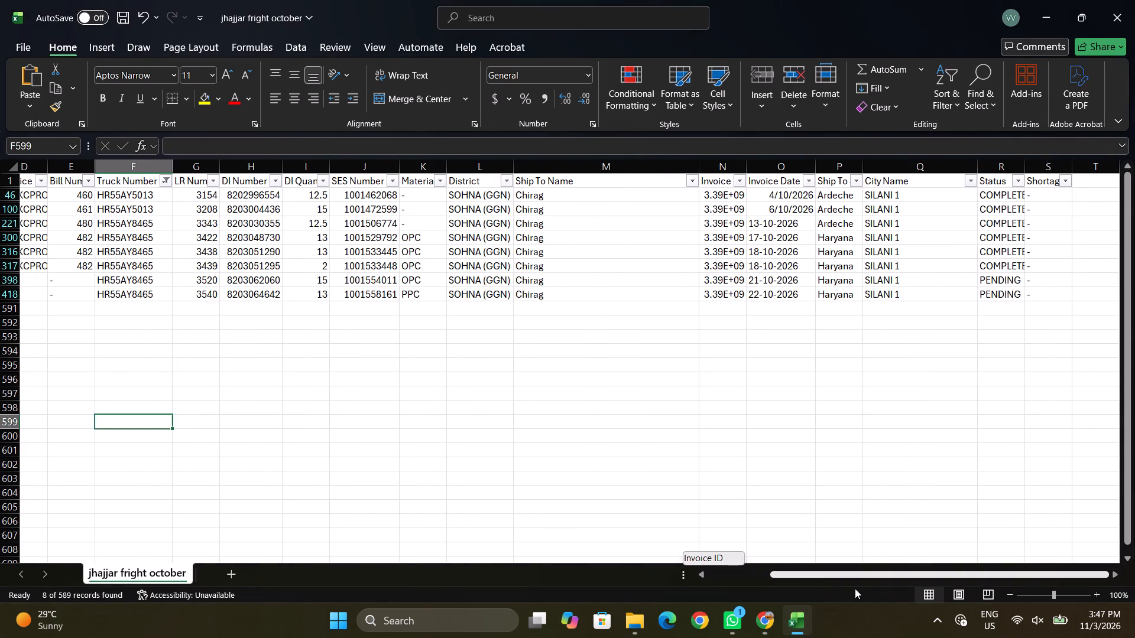
pyautogui.moveTo(855, 588); pyautogui.dragTo(631, 570)
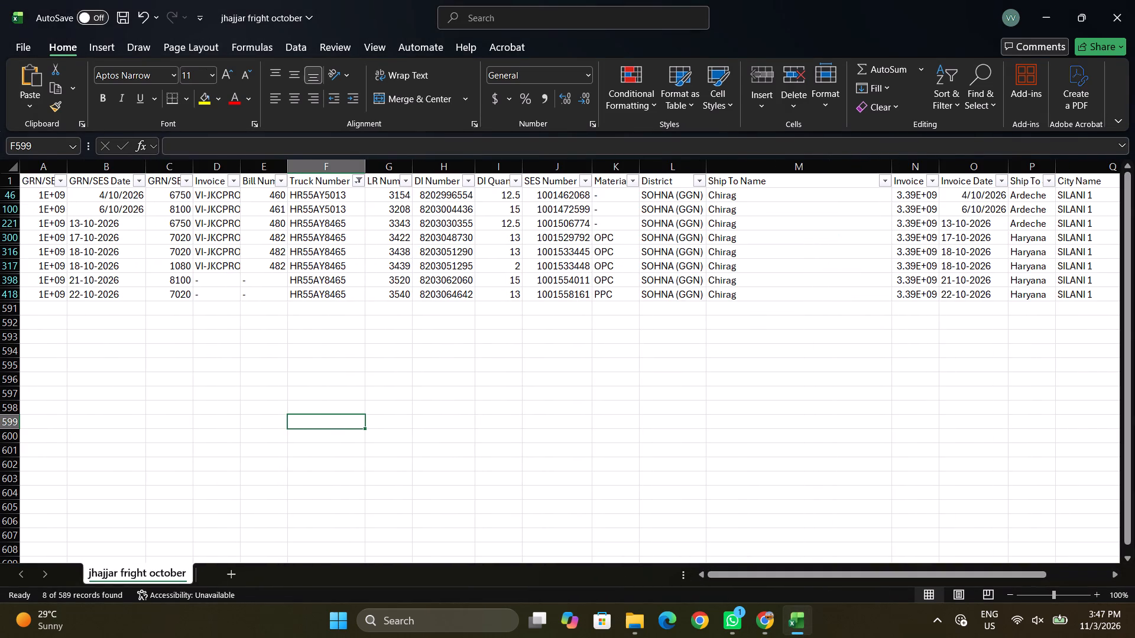
pyautogui.click(359, 181)
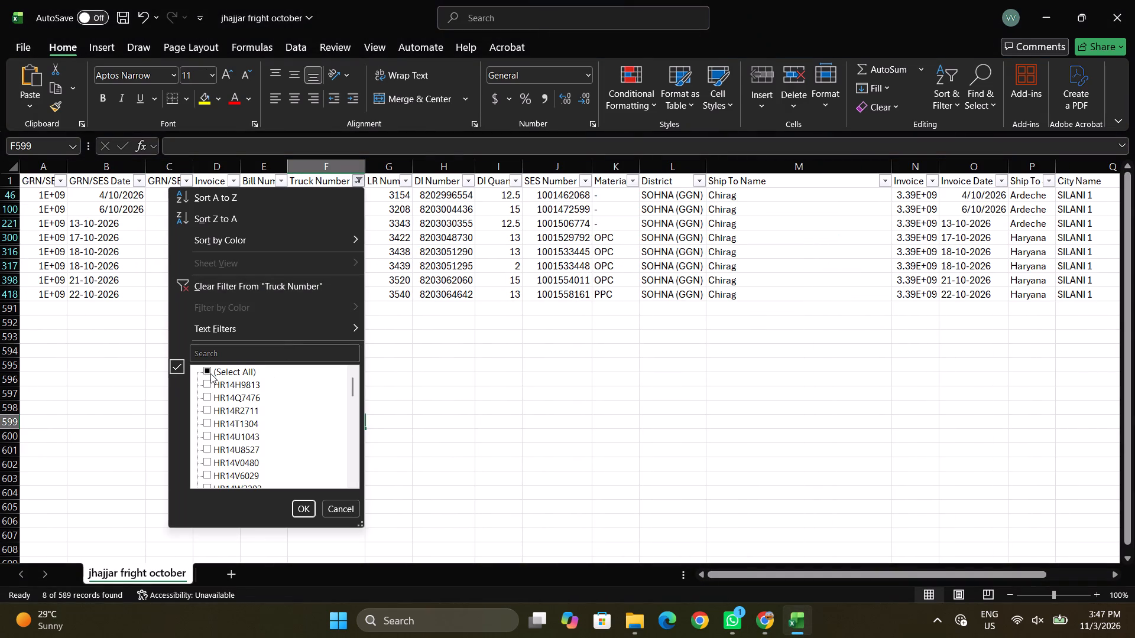
pyautogui.doubleClick(210, 373)
pyautogui.click(209, 372)
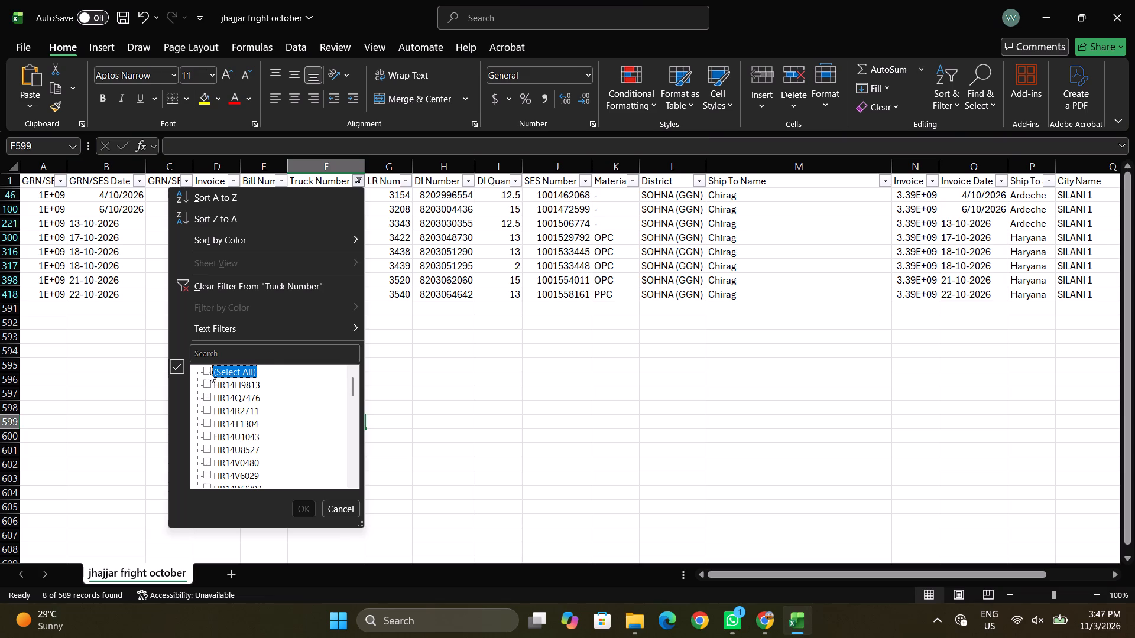
pyautogui.click(215, 350)
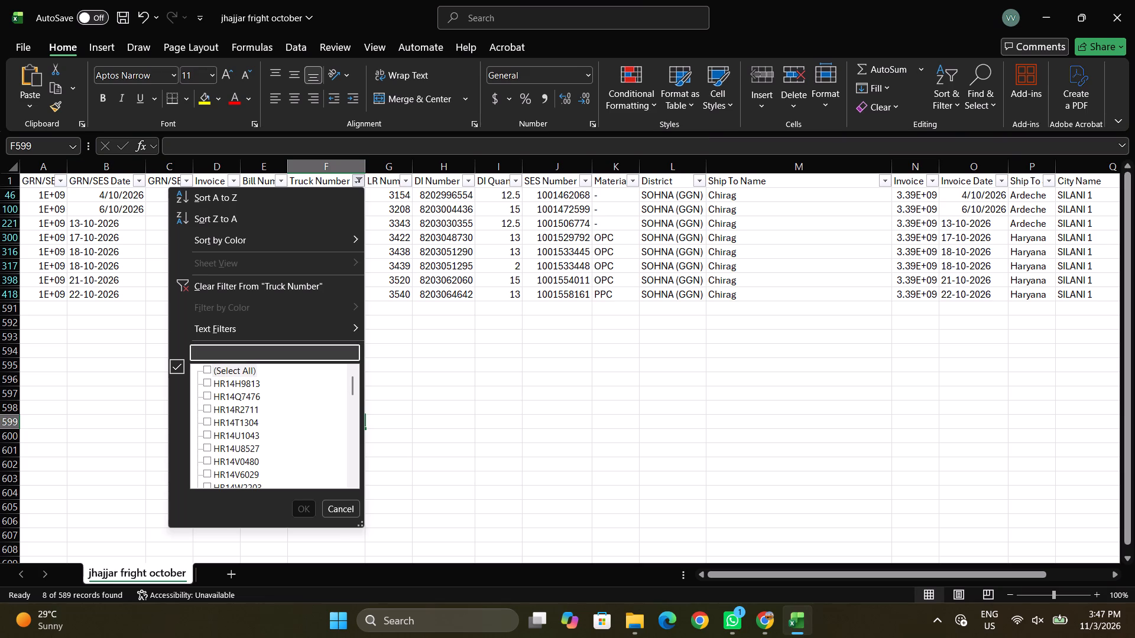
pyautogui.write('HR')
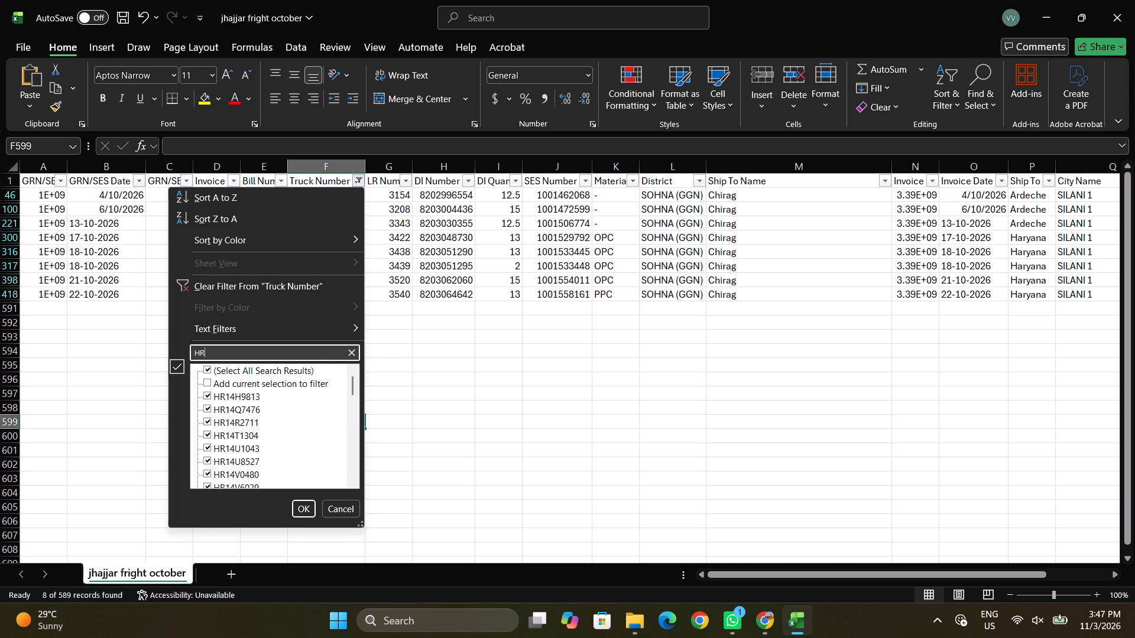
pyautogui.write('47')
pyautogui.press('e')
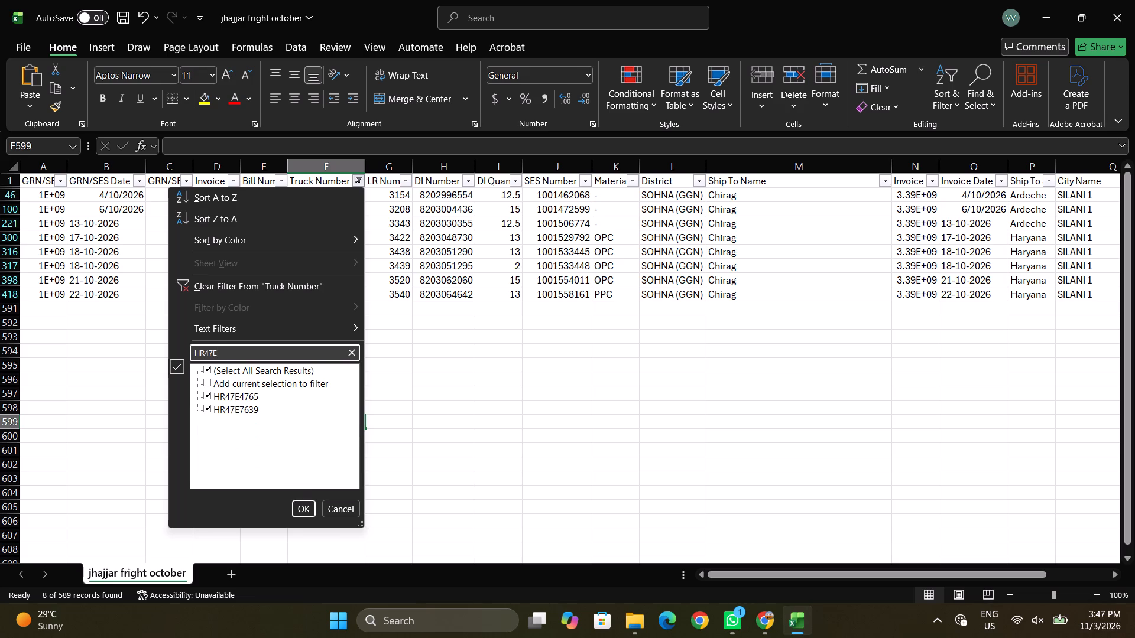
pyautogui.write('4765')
pyautogui.click(305, 509)
pyautogui.scroll(8, 323, 347)
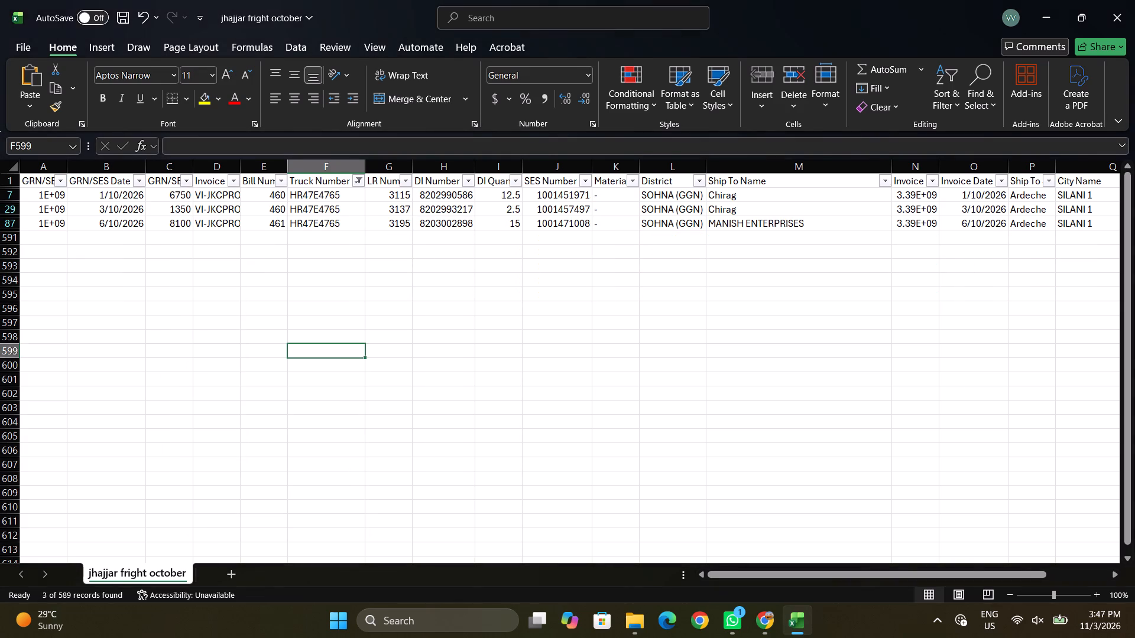
pyautogui.click(359, 180)
pyautogui.click(228, 355)
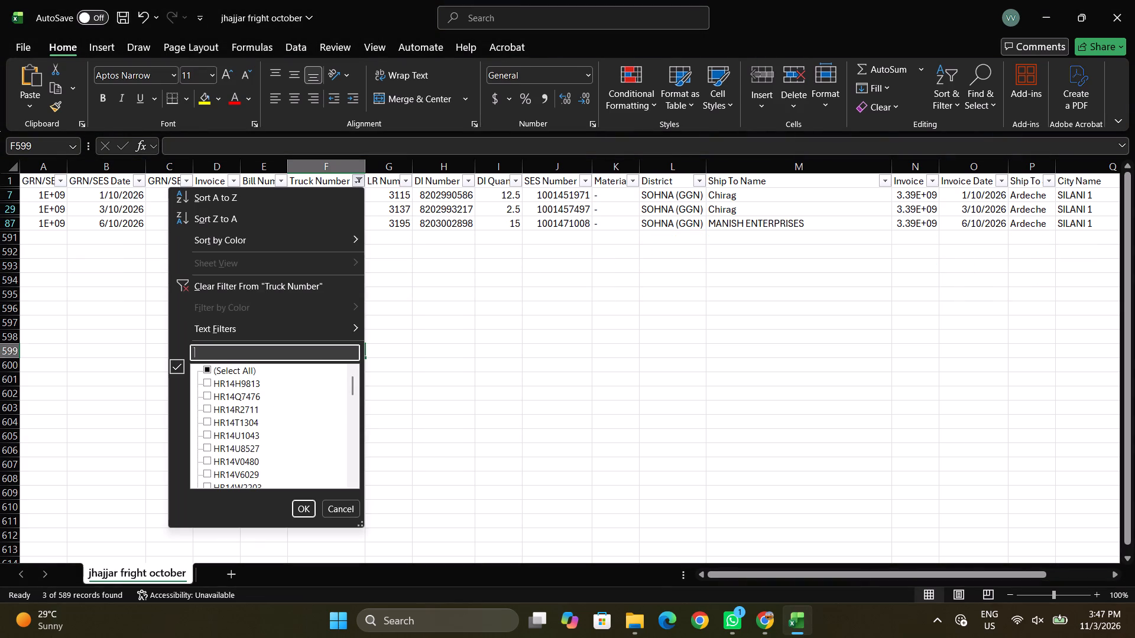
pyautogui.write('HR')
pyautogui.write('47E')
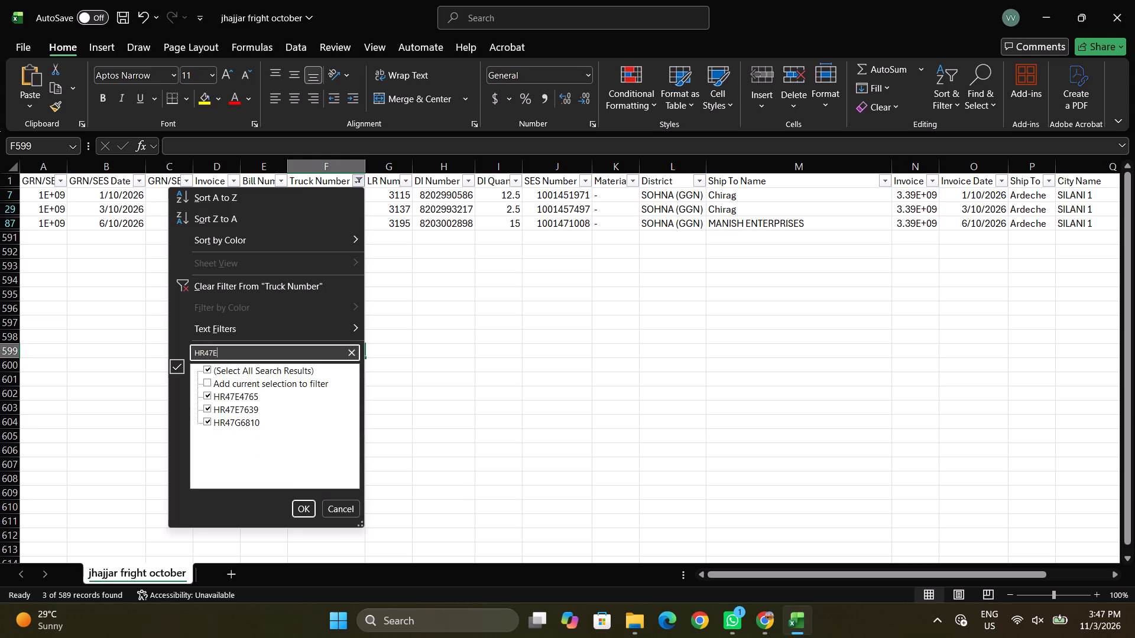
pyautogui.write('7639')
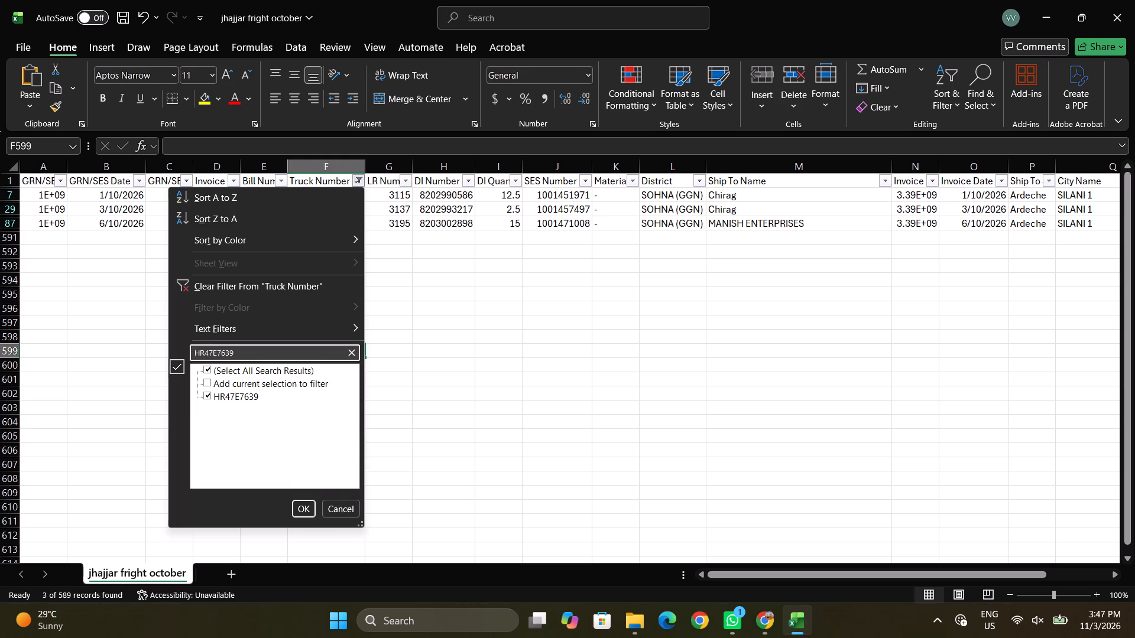
pyautogui.click(215, 382)
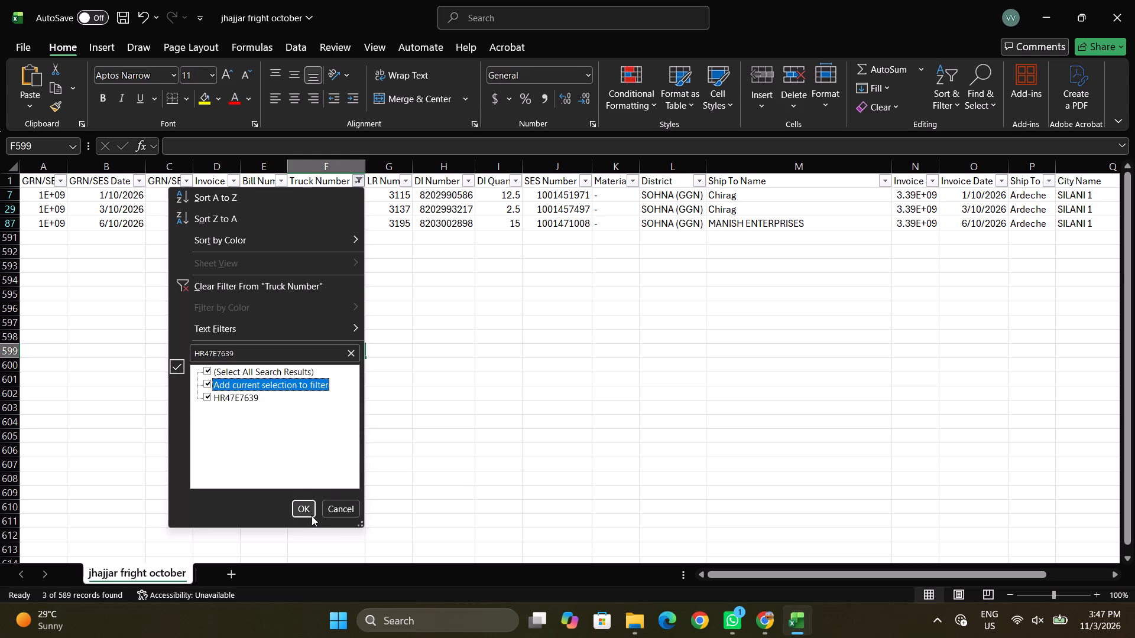
pyautogui.click(303, 511)
pyautogui.click(358, 181)
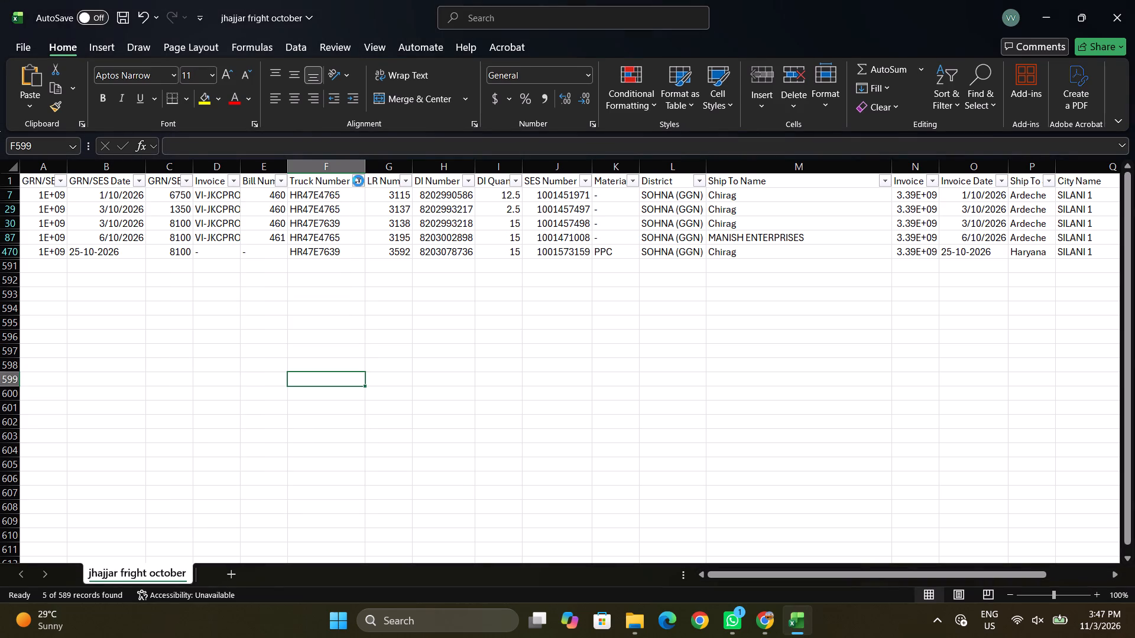
pyautogui.click(260, 356)
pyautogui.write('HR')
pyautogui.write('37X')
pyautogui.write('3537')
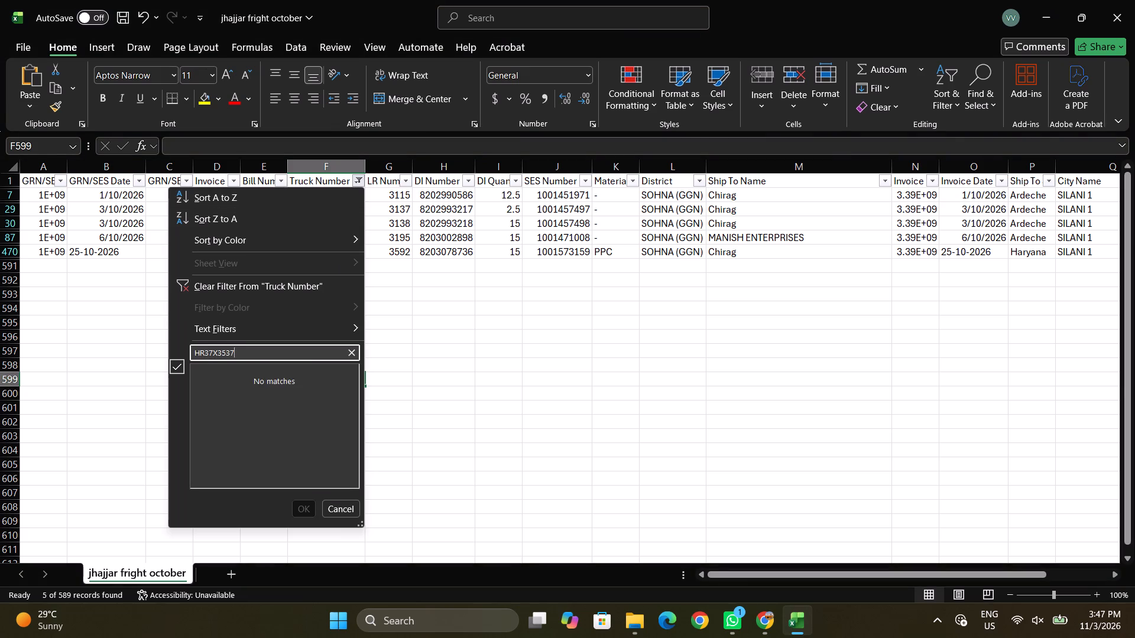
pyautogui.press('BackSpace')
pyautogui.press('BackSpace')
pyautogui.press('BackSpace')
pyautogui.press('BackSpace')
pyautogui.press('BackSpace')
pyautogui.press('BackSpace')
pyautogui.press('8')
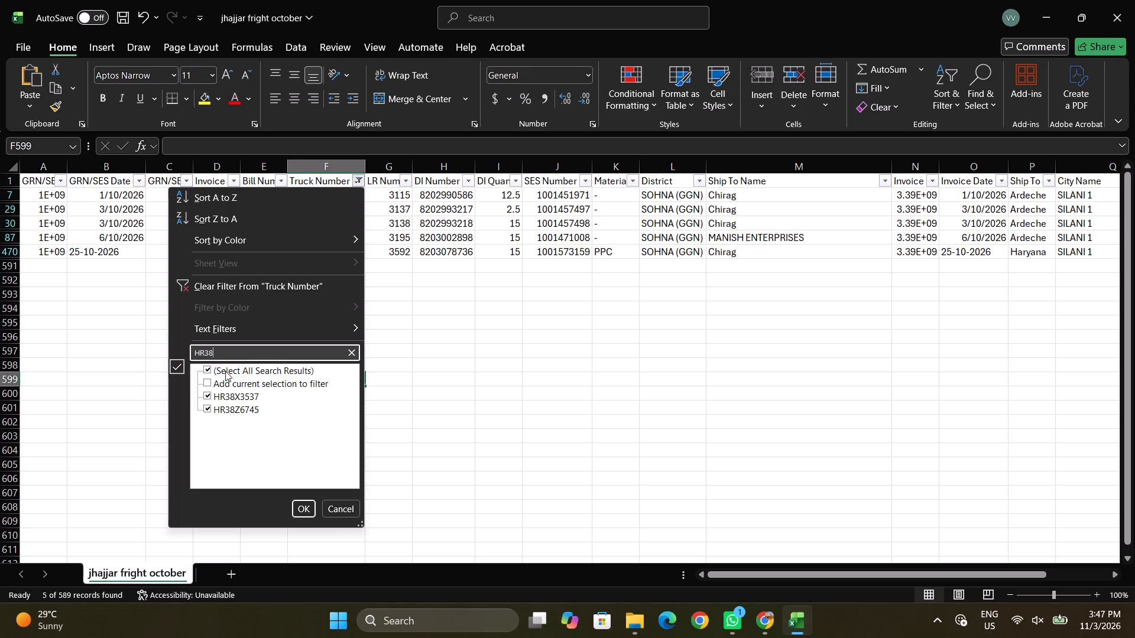
pyautogui.click(210, 409)
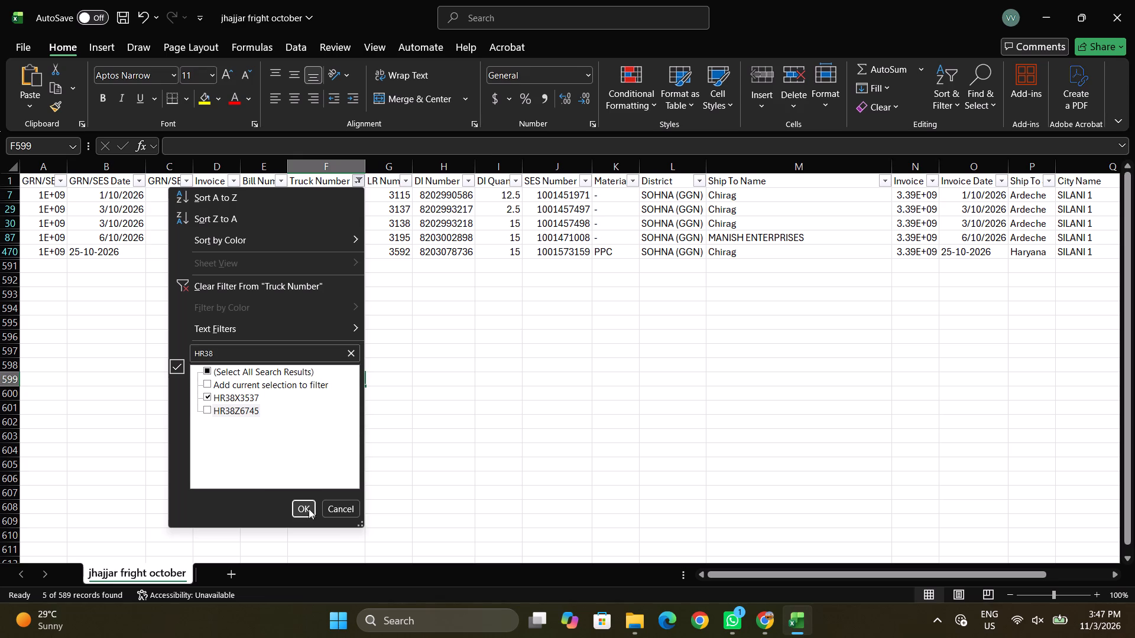
pyautogui.click(212, 384)
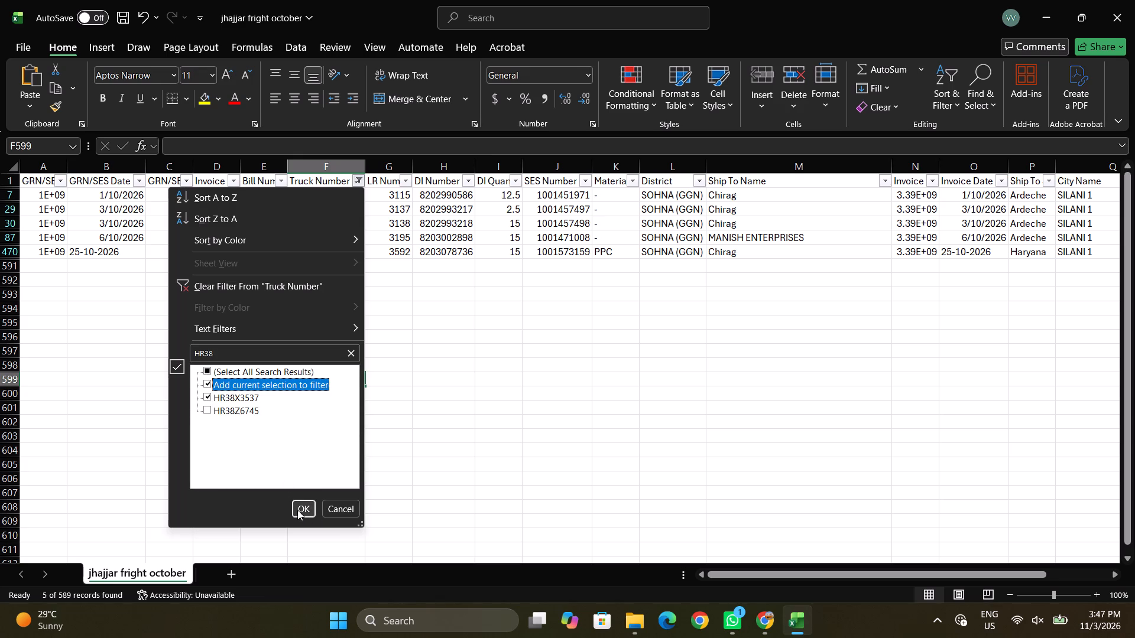
pyautogui.moveTo(297, 502); pyautogui.dragTo(303, 502)
pyautogui.scroll(1, 556, 390)
pyautogui.click(556, 390)
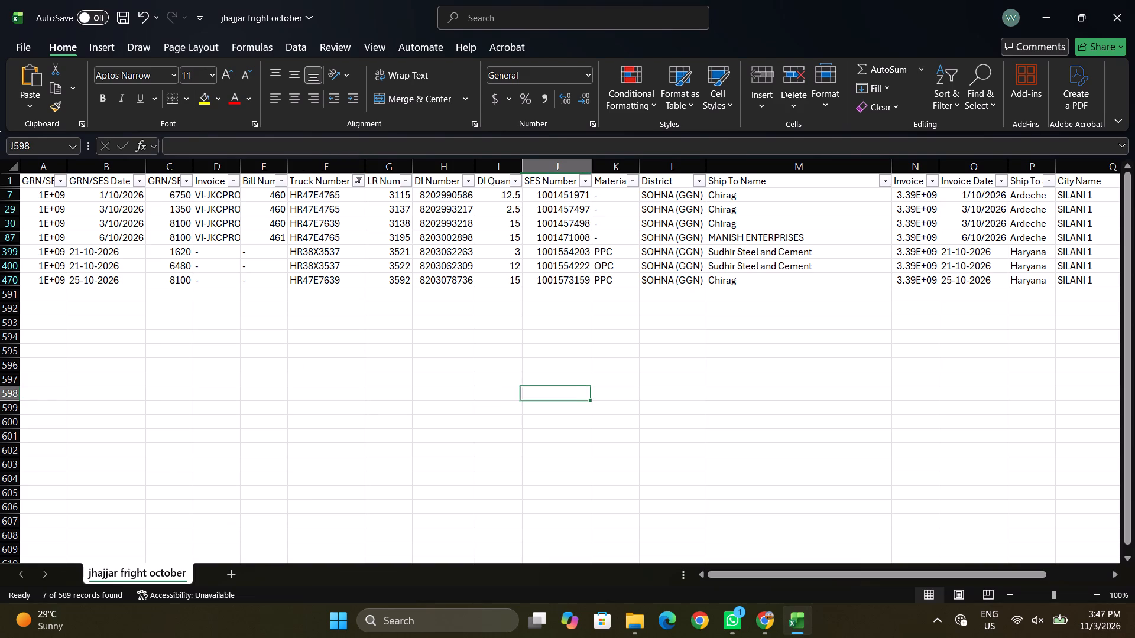
# Check the sum of the DI Quantity values for the filtered trips.
pyautogui.moveTo(505, 201); pyautogui.dragTo(497, 294)
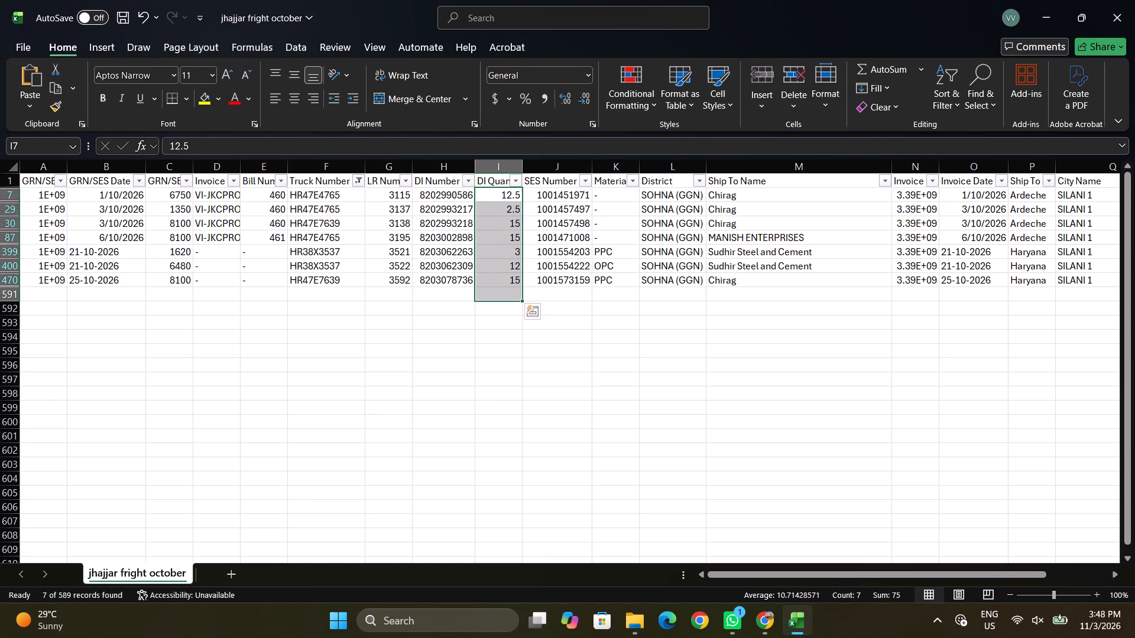
pyautogui.doubleClick(475, 402)
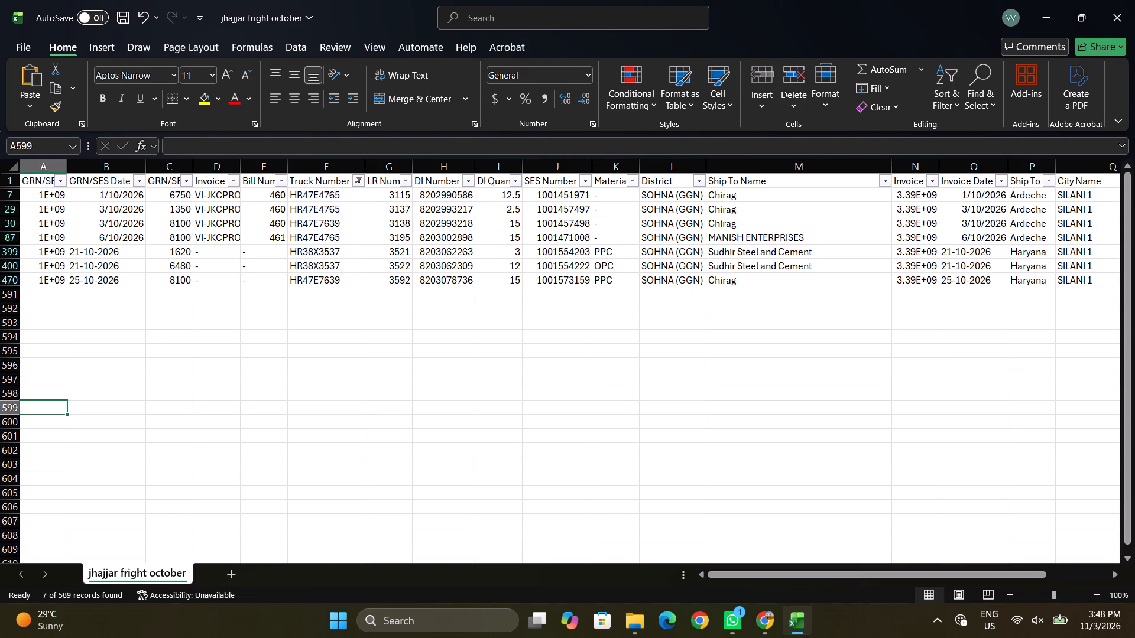
# Replace the Shortage entry for LR 3115 in row 7 with the formula =C7/I7.
pyautogui.moveTo(791, 574); pyautogui.dragTo(891, 570)
pyautogui.doubleClick(1055, 193)
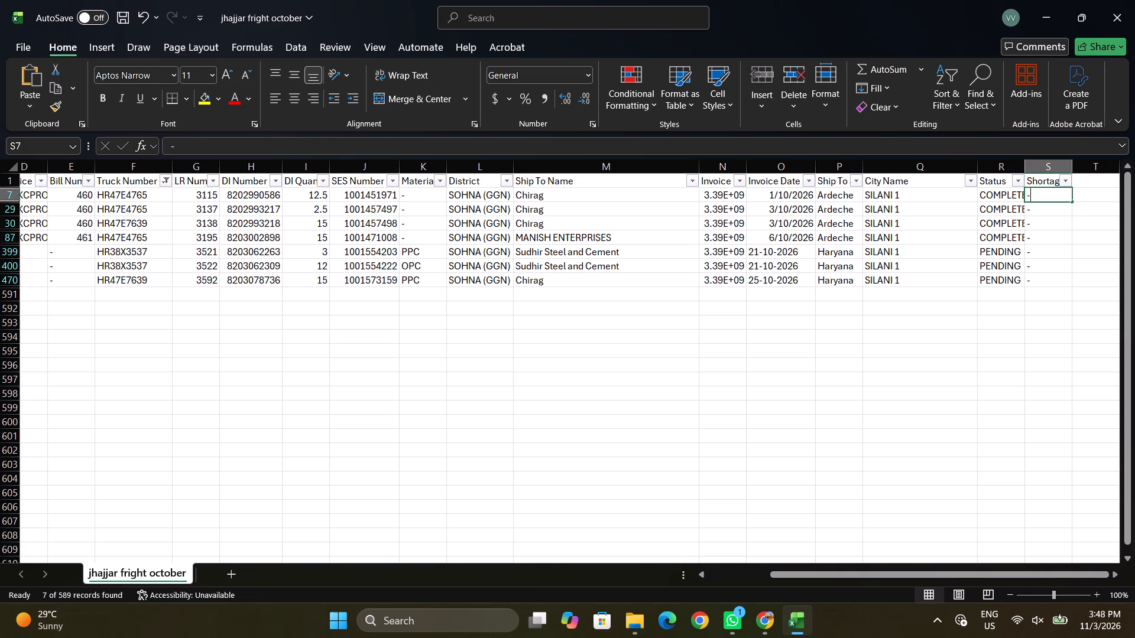
pyautogui.moveTo(1052, 195); pyautogui.dragTo(1042, 195)
pyautogui.press('BackSpace')
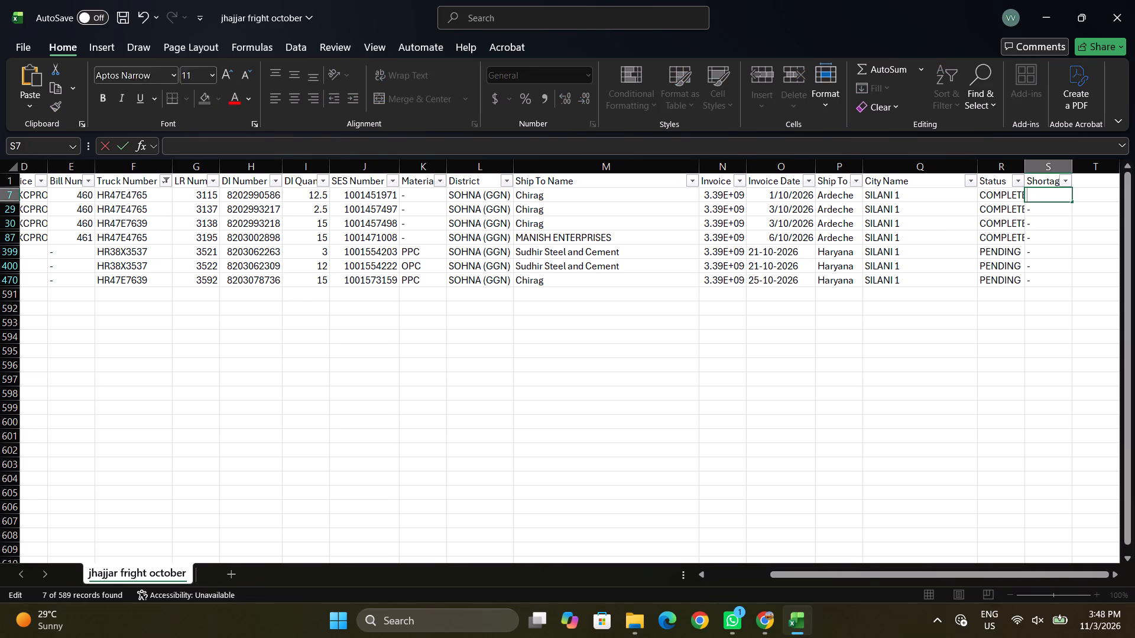
pyautogui.press('=')
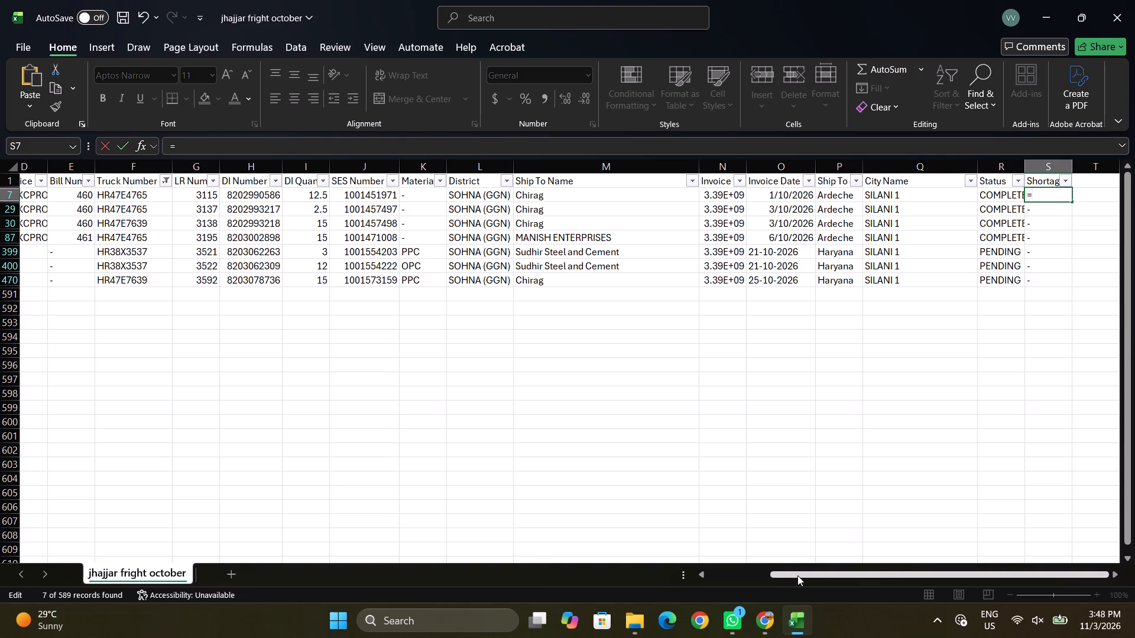
pyautogui.moveTo(797, 573); pyautogui.dragTo(741, 573)
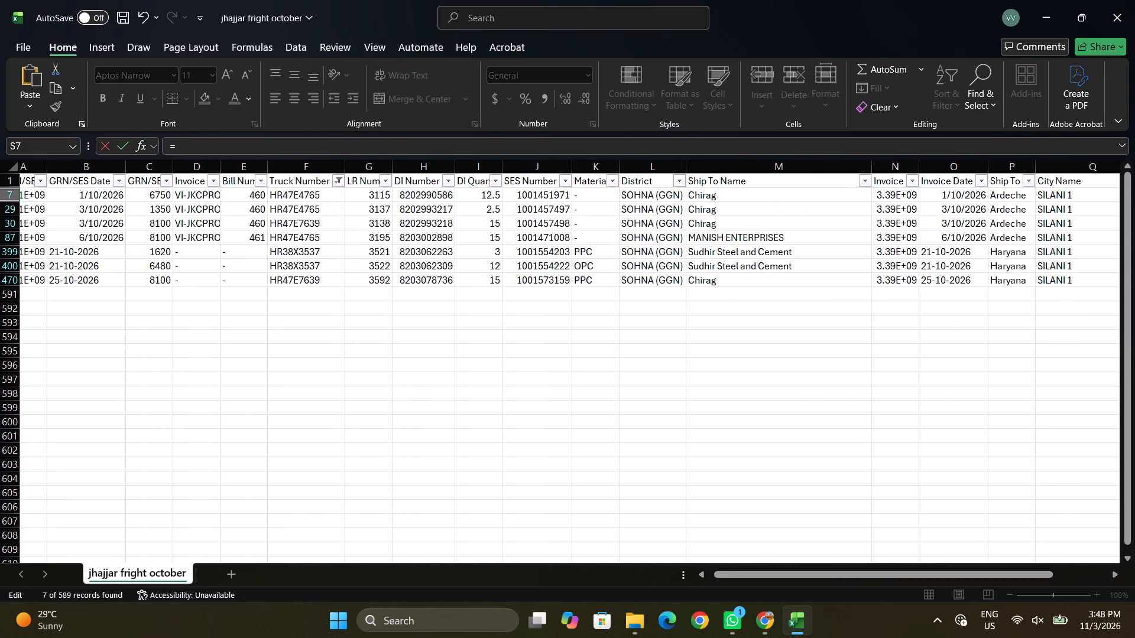
pyautogui.click(148, 196)
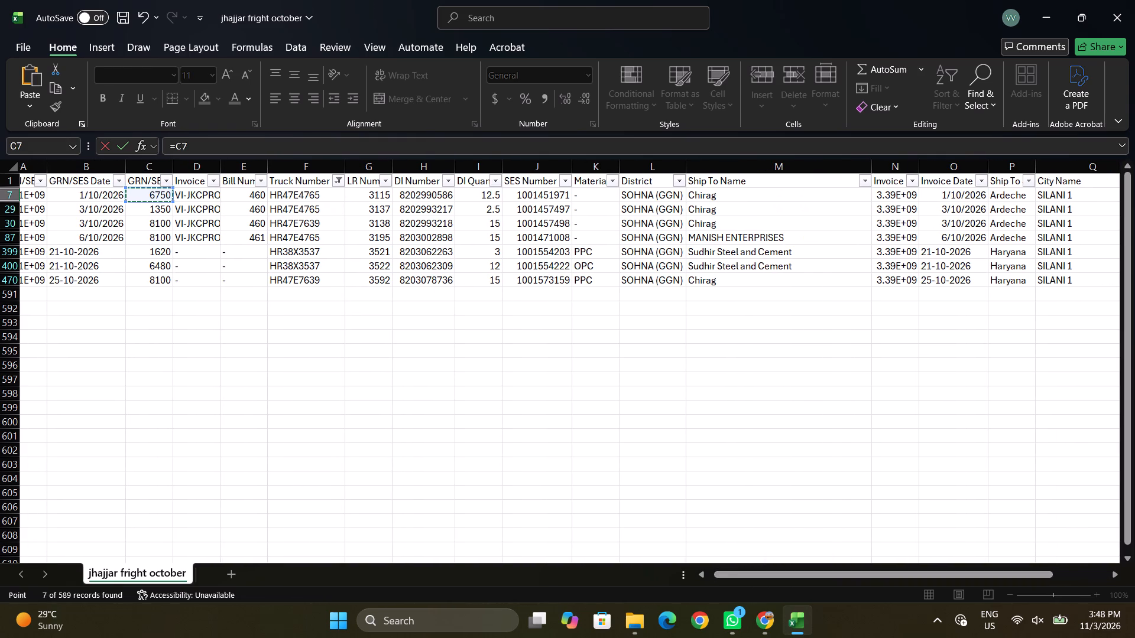
pyautogui.click(195, 148)
pyautogui.press('/')
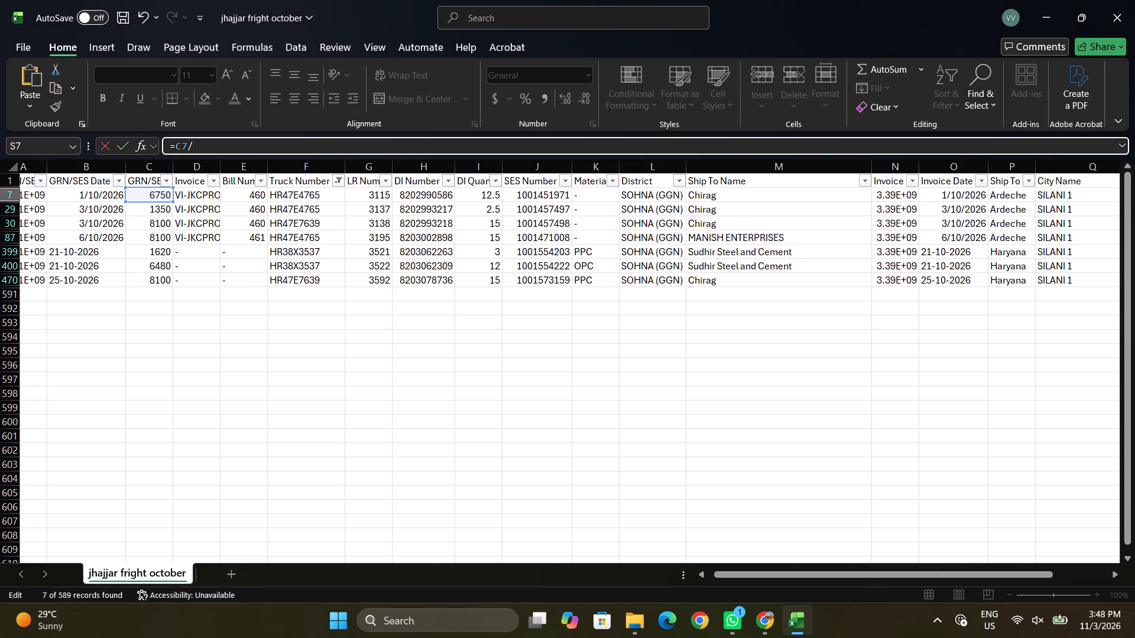
pyautogui.click(493, 194)
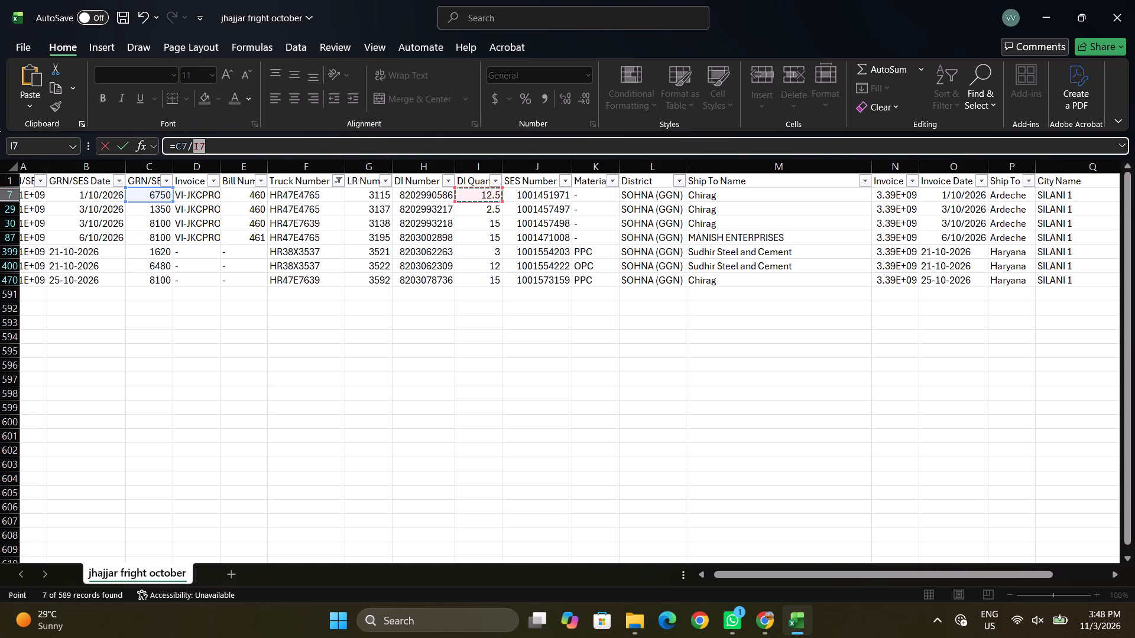
pyautogui.press('Return')
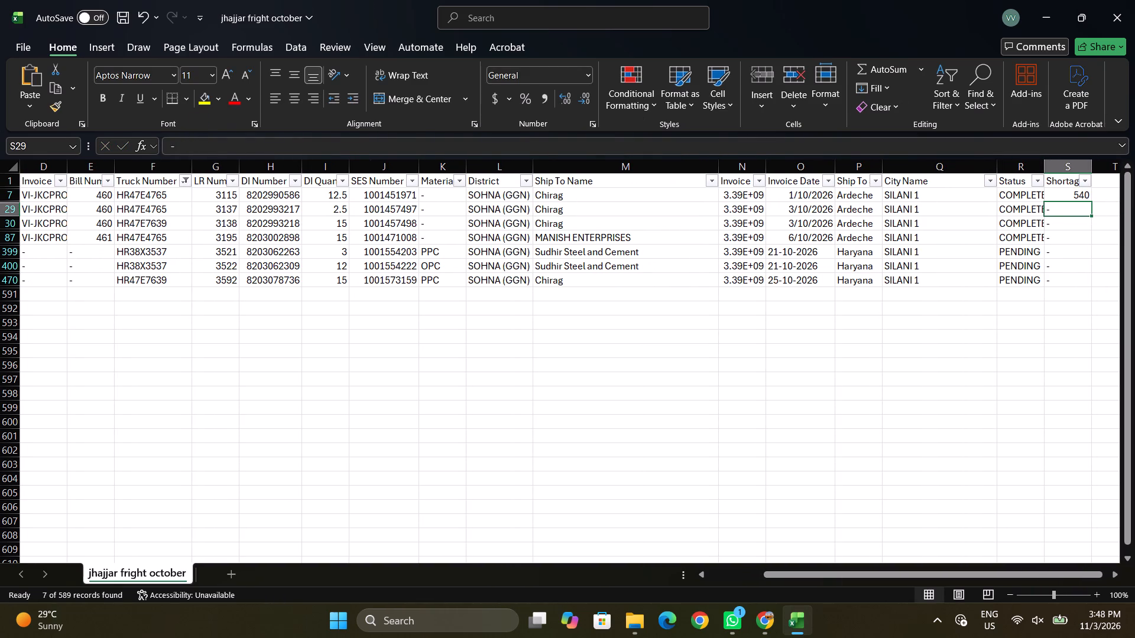
# Fill the rate formula from S7 down the Shortage column for all the filtered trips.
pyautogui.click(1072, 195)
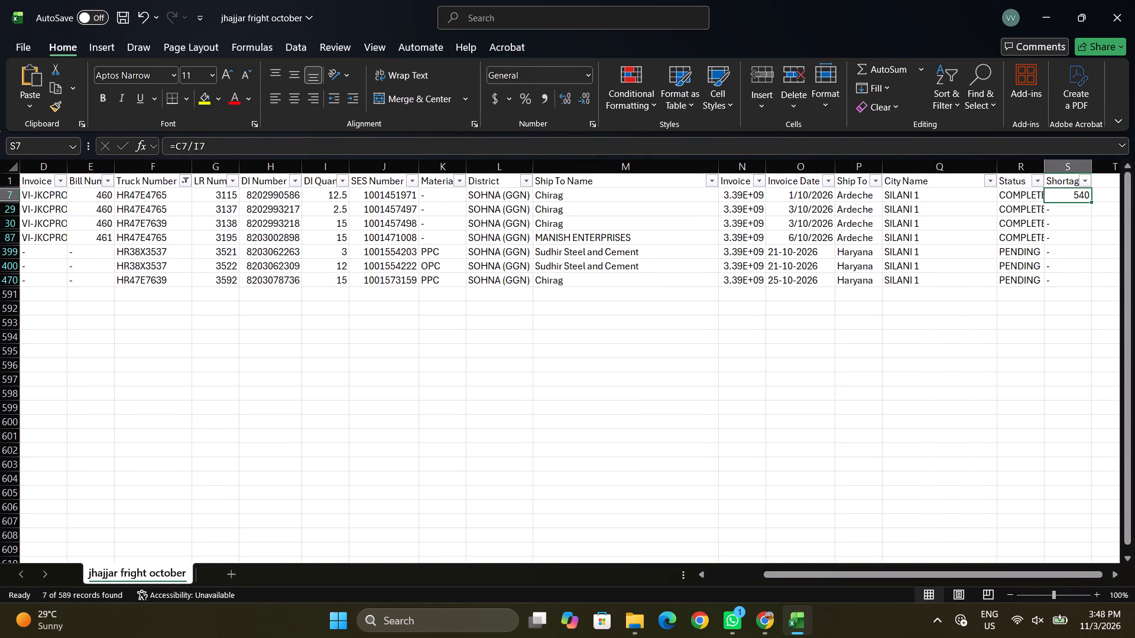
pyautogui.doubleClick(1092, 200)
pyautogui.click(1038, 359)
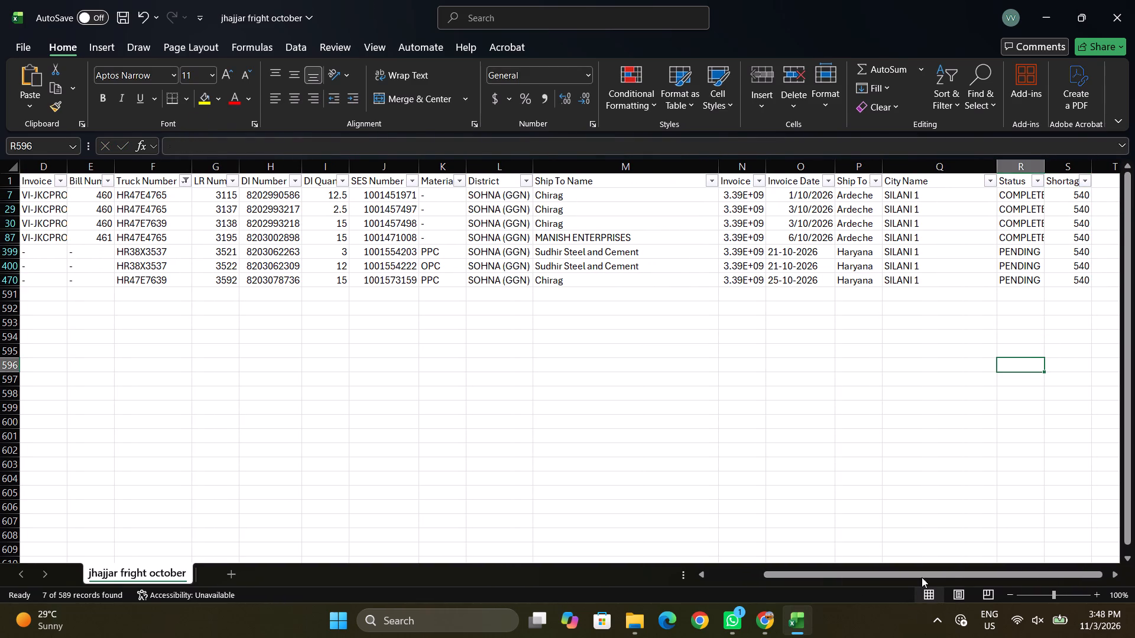
# Recheck the sum of the DI Quantity values for the filtered trips in rows 7 to 470.
pyautogui.moveTo(922, 574); pyautogui.dragTo(588, 571)
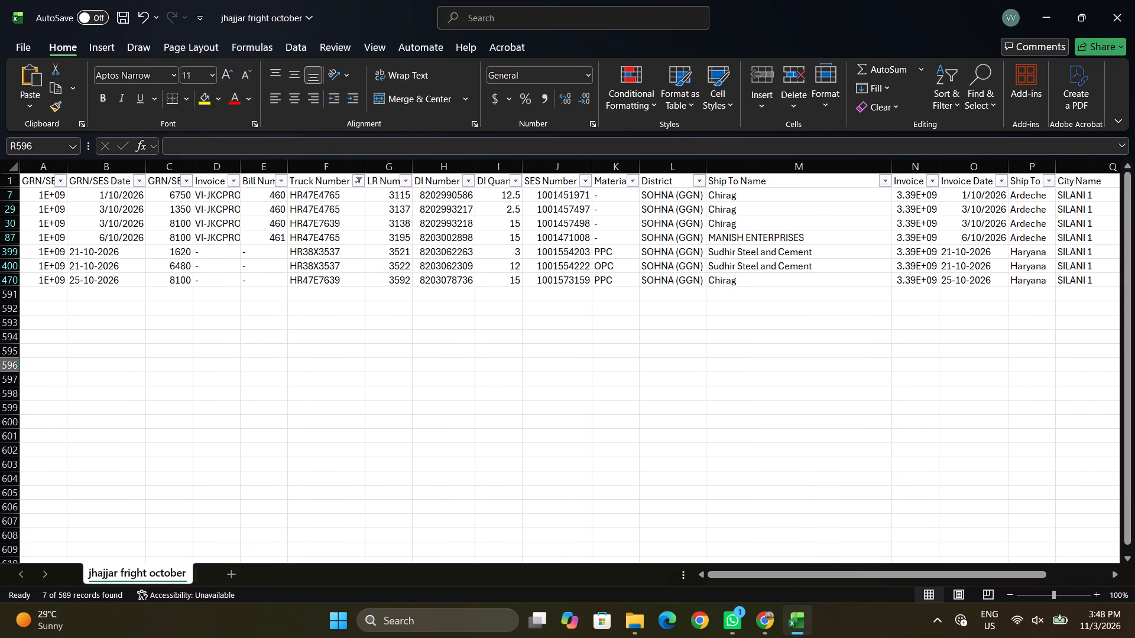
pyautogui.moveTo(505, 193); pyautogui.dragTo(505, 278)
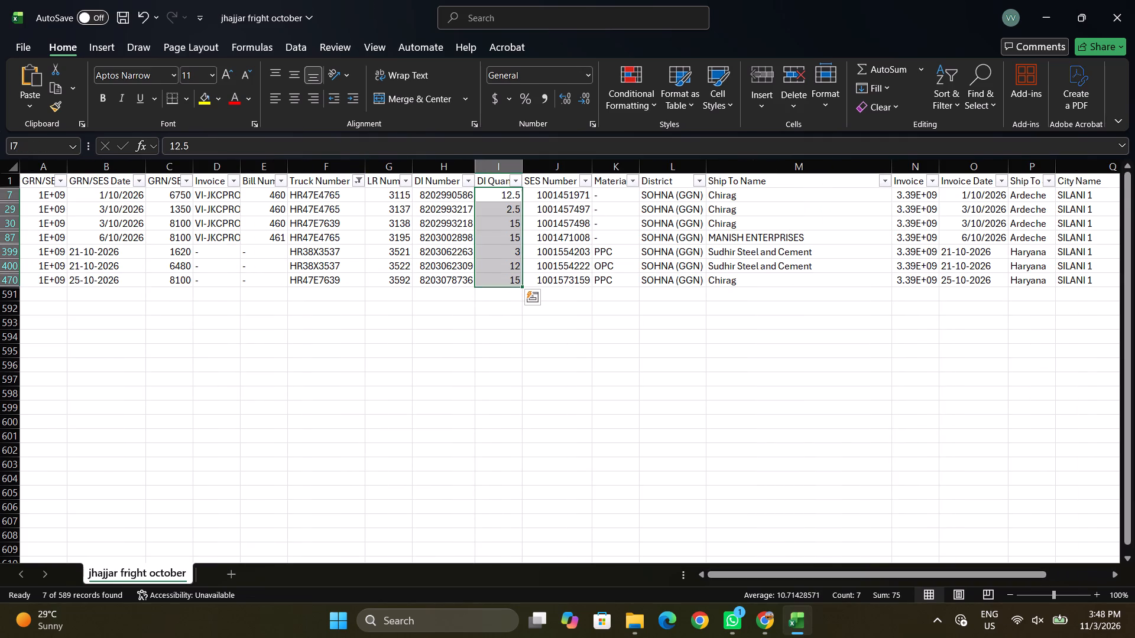
# Switch back to the DUMP SHEET 2026 spreadsheet in Chrome and review the filtered trips of the three trucks.
pyautogui.hotkey('alt', 'Tab')
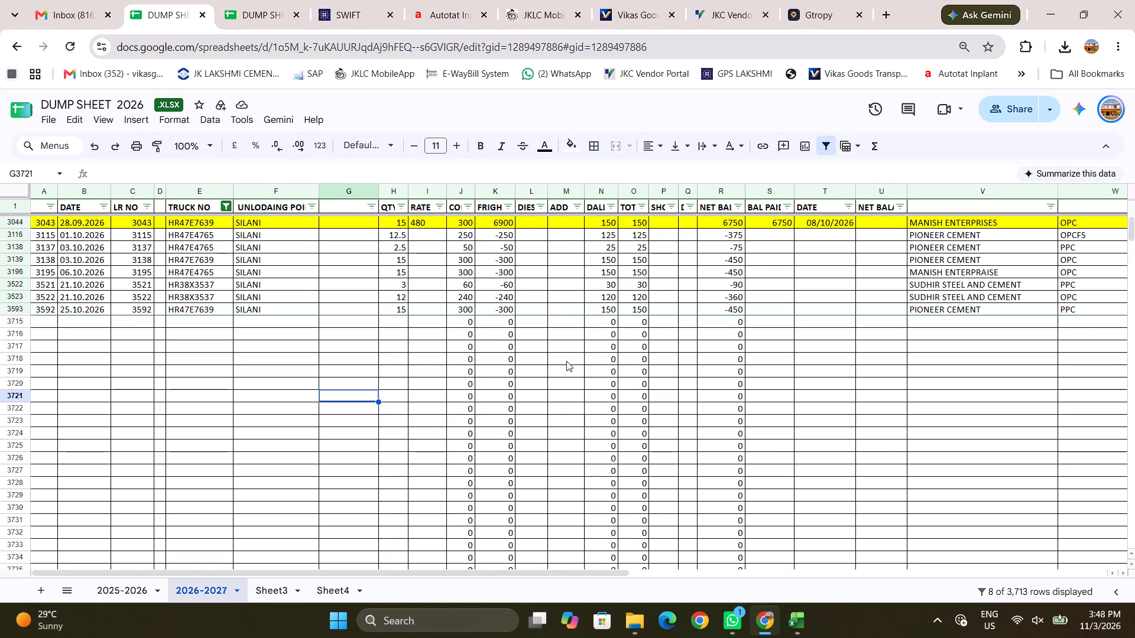
pyautogui.scroll(16, 511, 355)
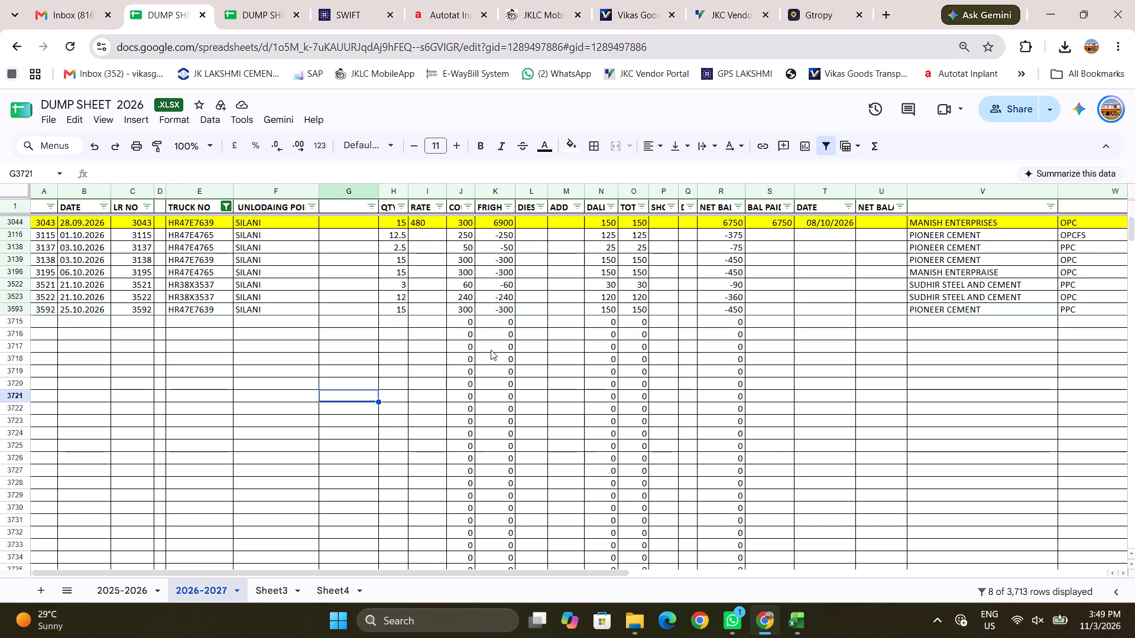
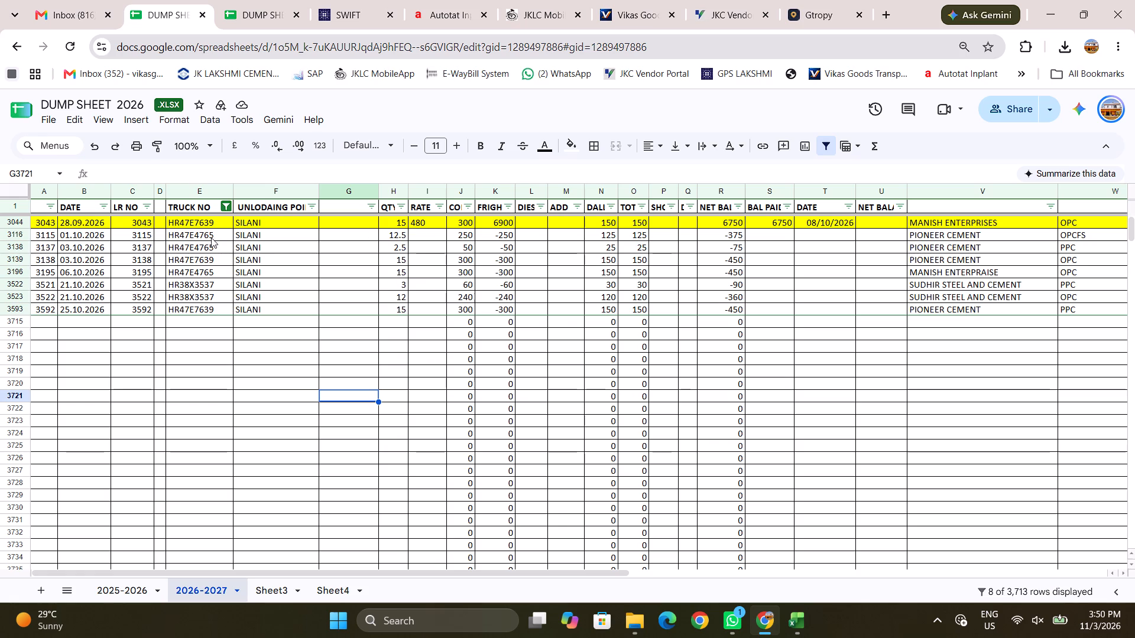
# Check the summed QTY of the October Silani trips, LR 3115 to 3592.
pyautogui.moveTo(397, 234); pyautogui.dragTo(397, 287)
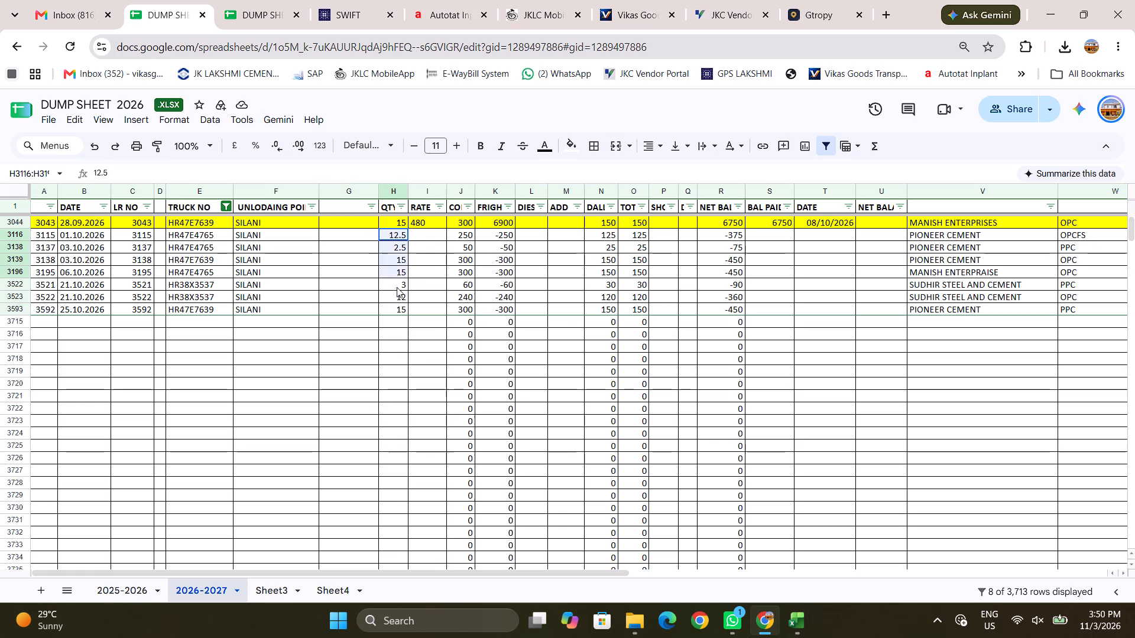
pyautogui.moveTo(397, 287); pyautogui.dragTo(400, 308)
# Enter a RATE of 480 for LR 3115 and fill it down through LR 3592.
pyautogui.click(430, 232)
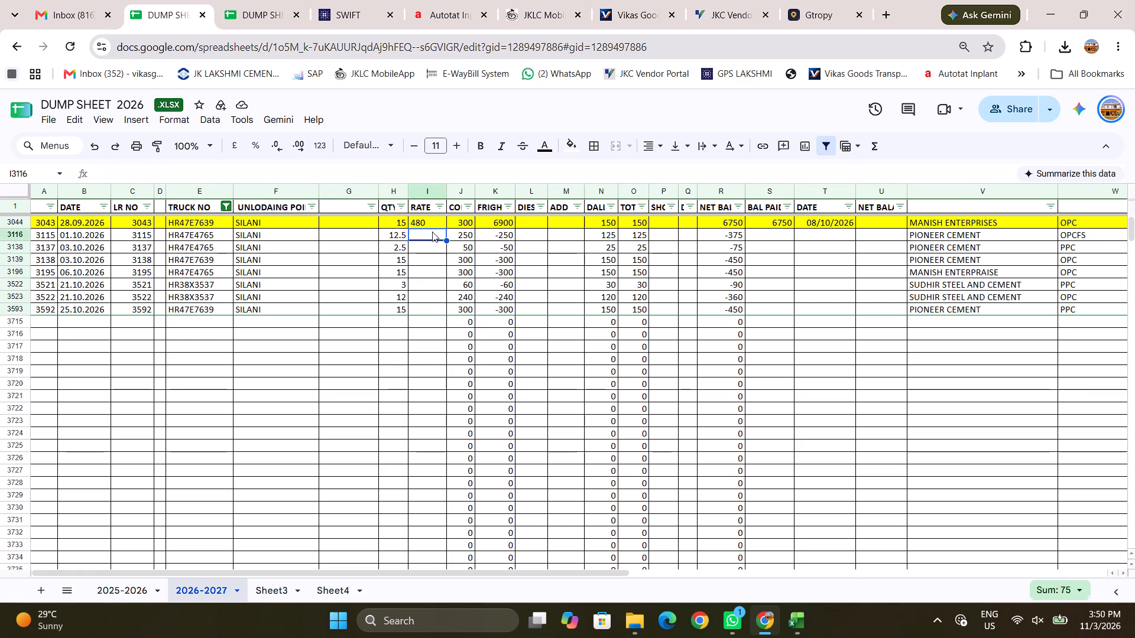
pyautogui.write('480')
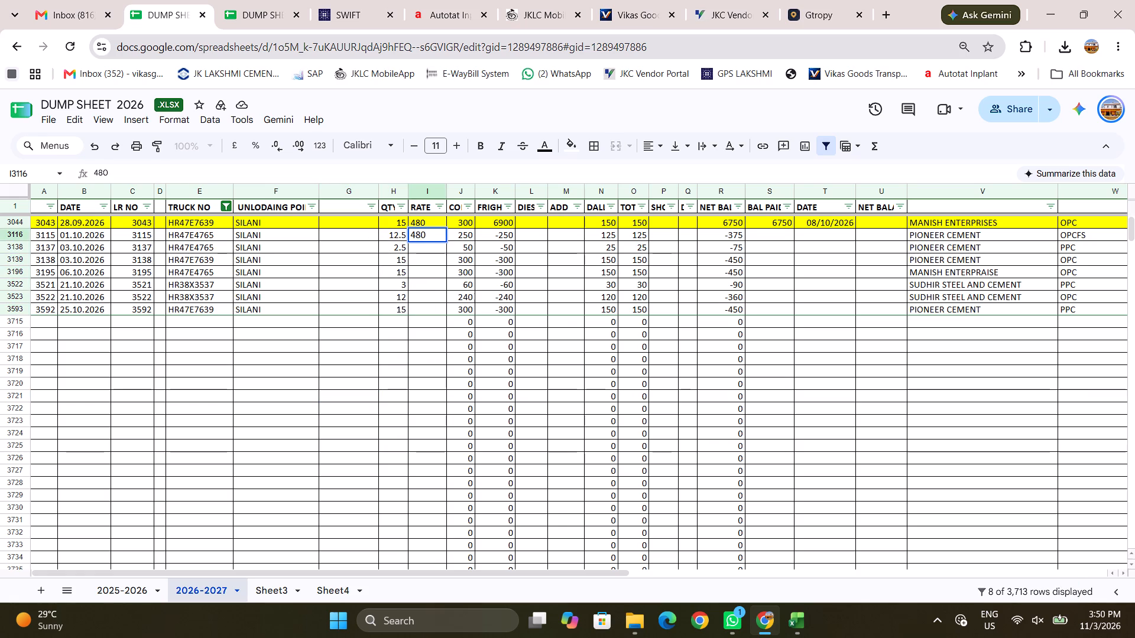
pyautogui.click(443, 273)
pyautogui.click(434, 237)
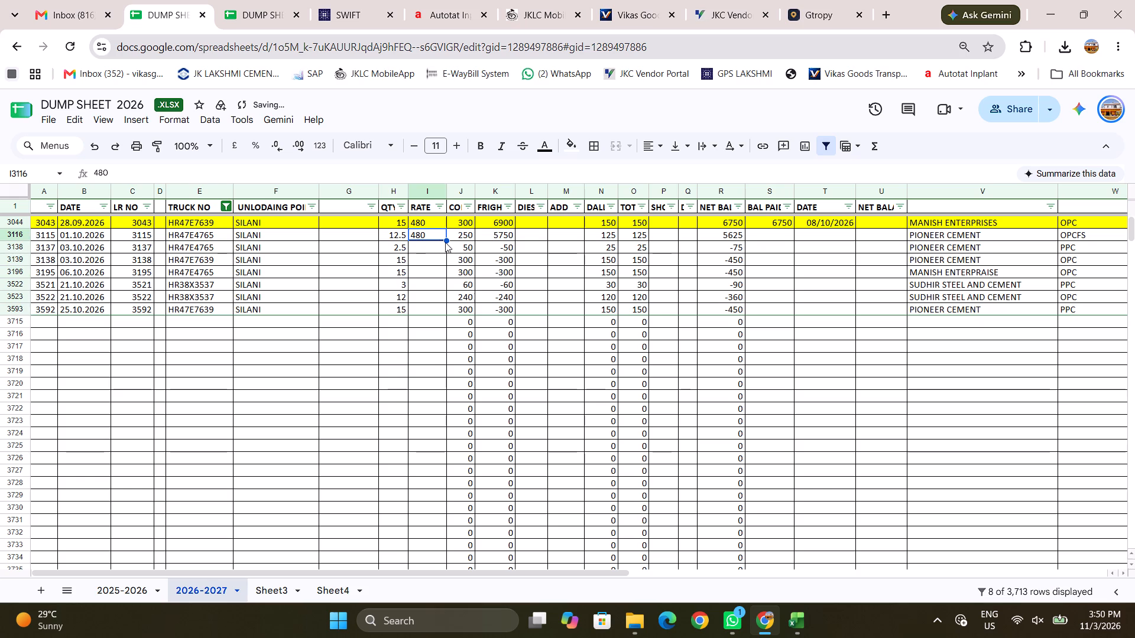
pyautogui.moveTo(446, 240); pyautogui.dragTo(442, 313)
pyautogui.click(424, 380)
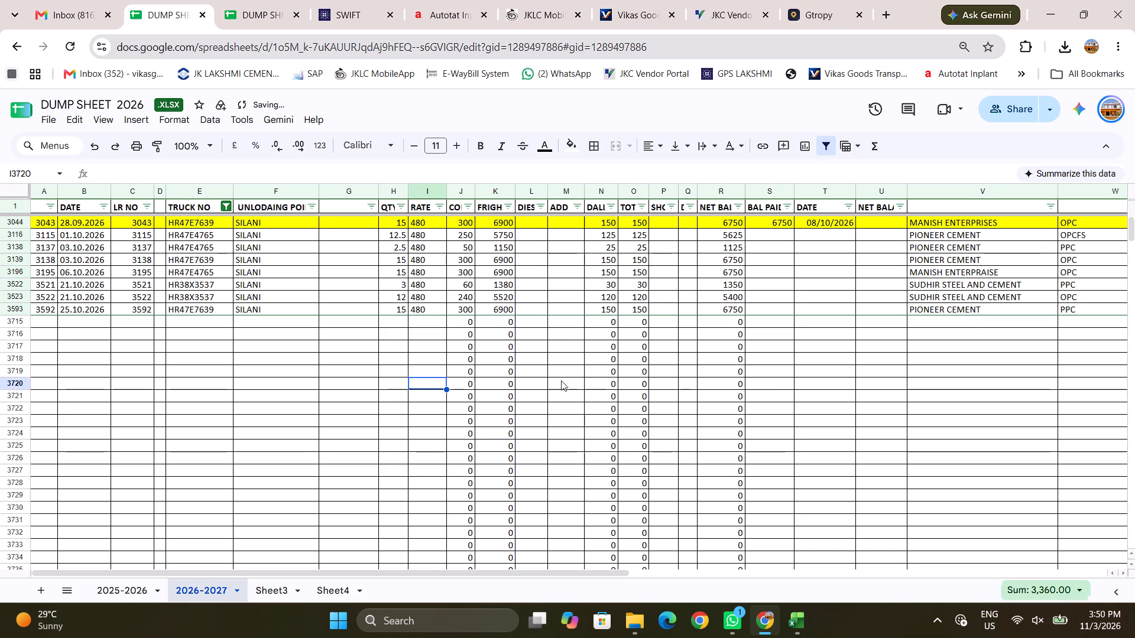
# Total the net balances of LR 3115 to 3592 and enter 33750 as the balance paid for LR 3592.
pyautogui.click(806, 385)
pyautogui.moveTo(735, 236); pyautogui.dragTo(741, 310)
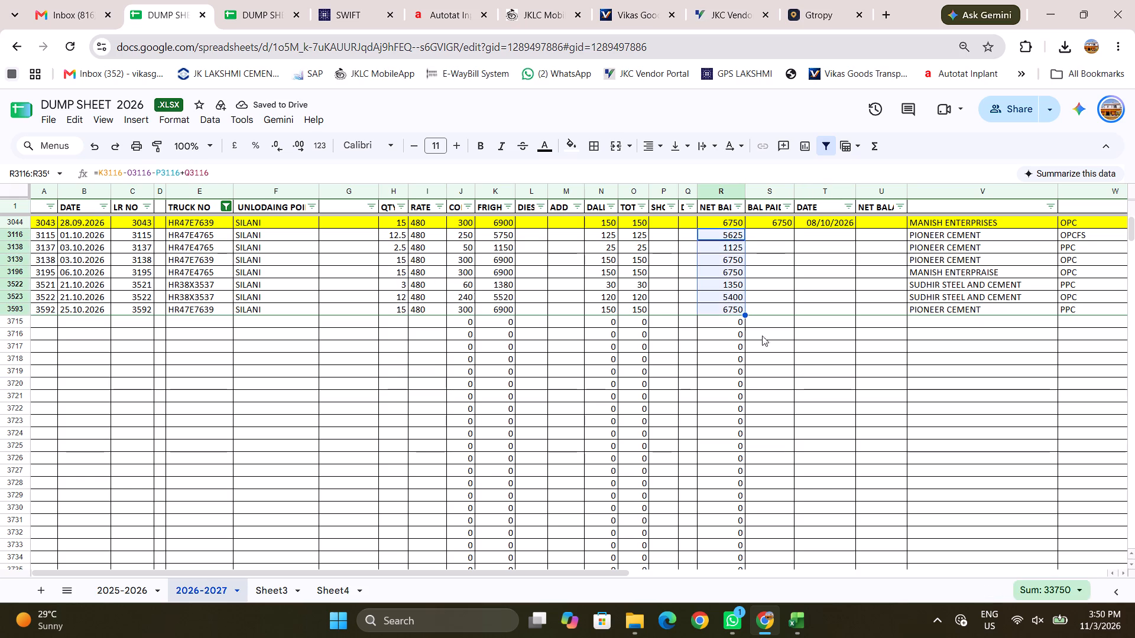
pyautogui.click(766, 311)
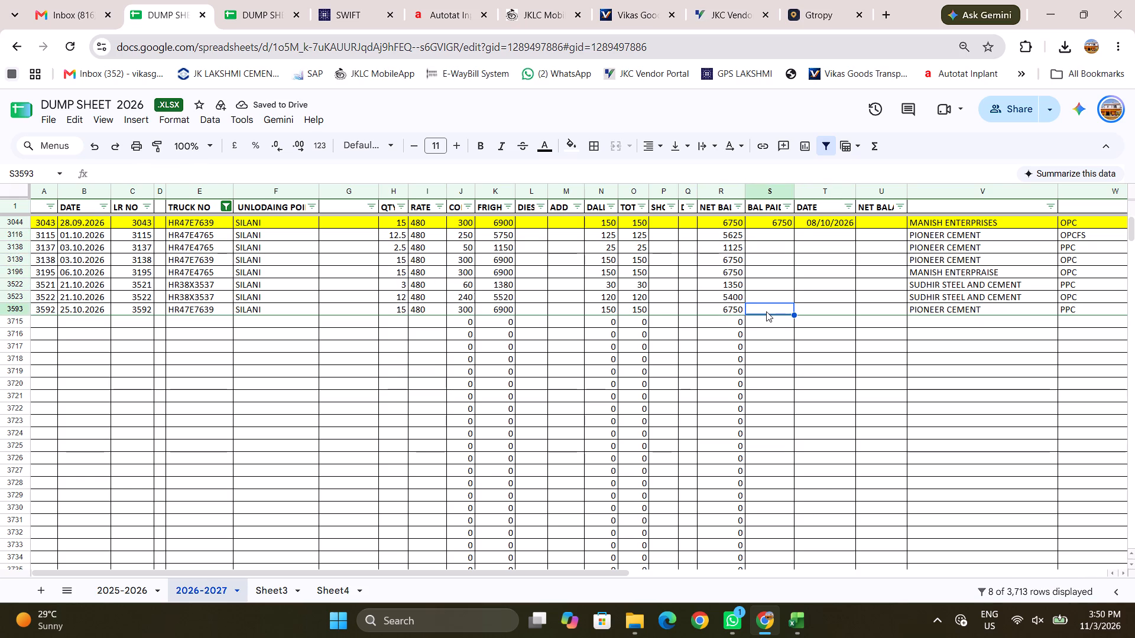
pyautogui.write('33750')
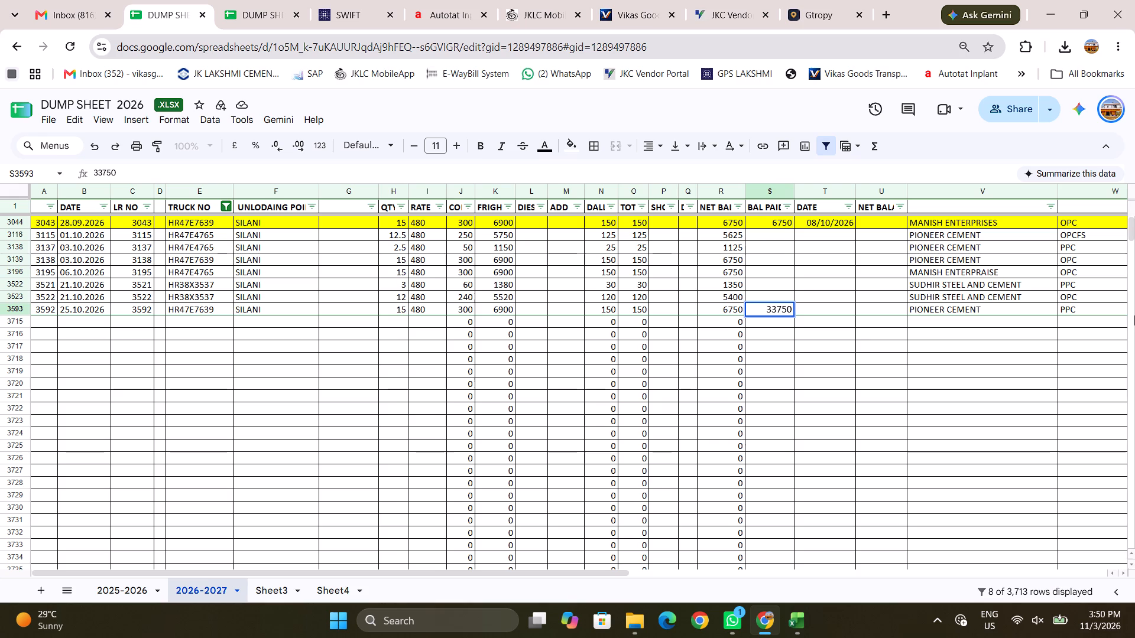
pyautogui.click(842, 339)
pyautogui.click(812, 309)
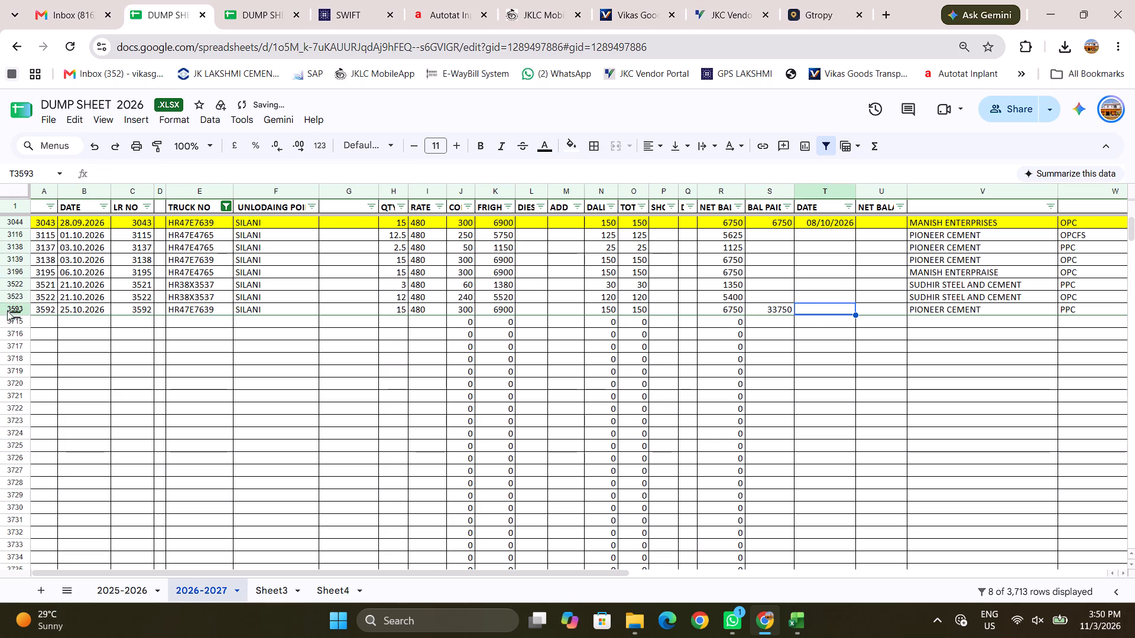
# Highlight the entire LR 3592 row with a yellow fill.
pyautogui.click(8, 311)
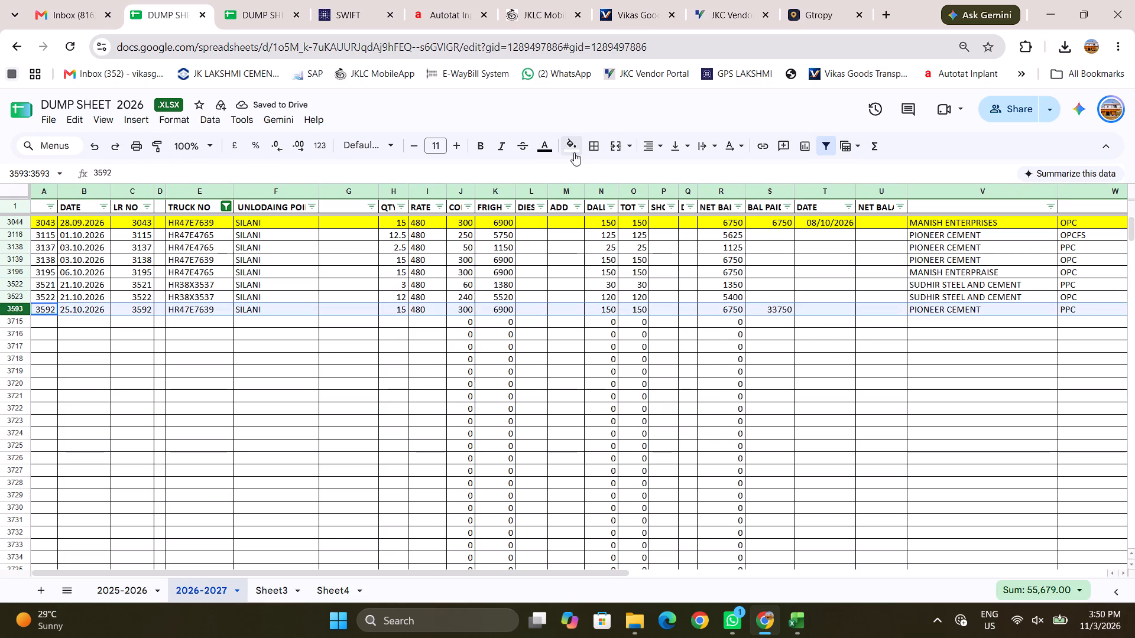
pyautogui.click(571, 148)
pyautogui.click(624, 214)
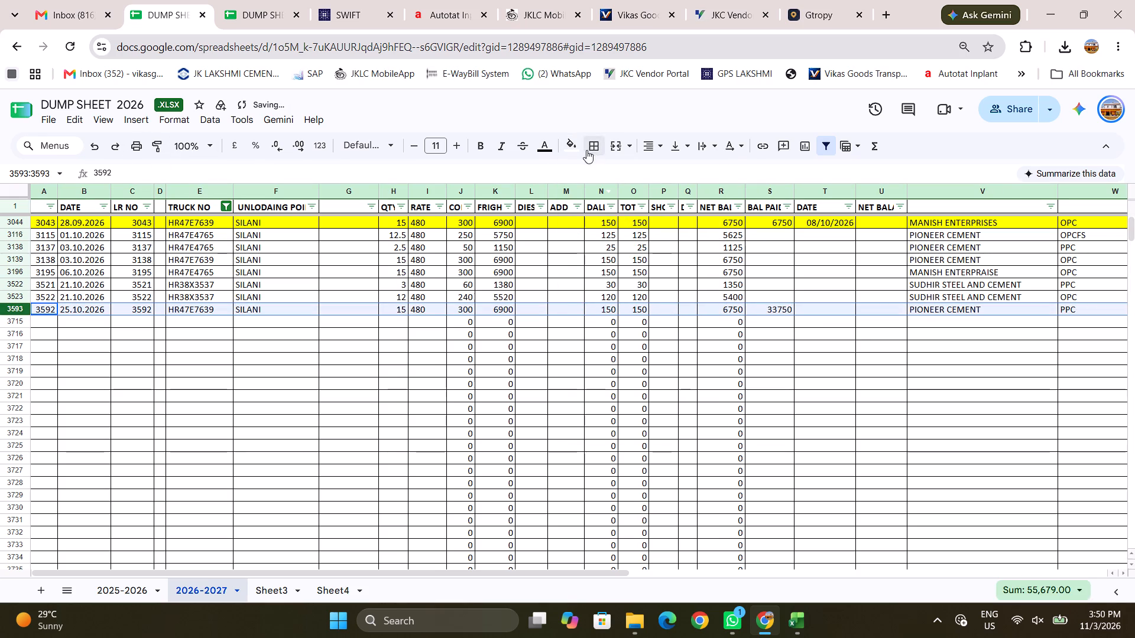
pyautogui.click(579, 149)
pyautogui.click(619, 207)
pyautogui.click(847, 356)
pyautogui.click(821, 303)
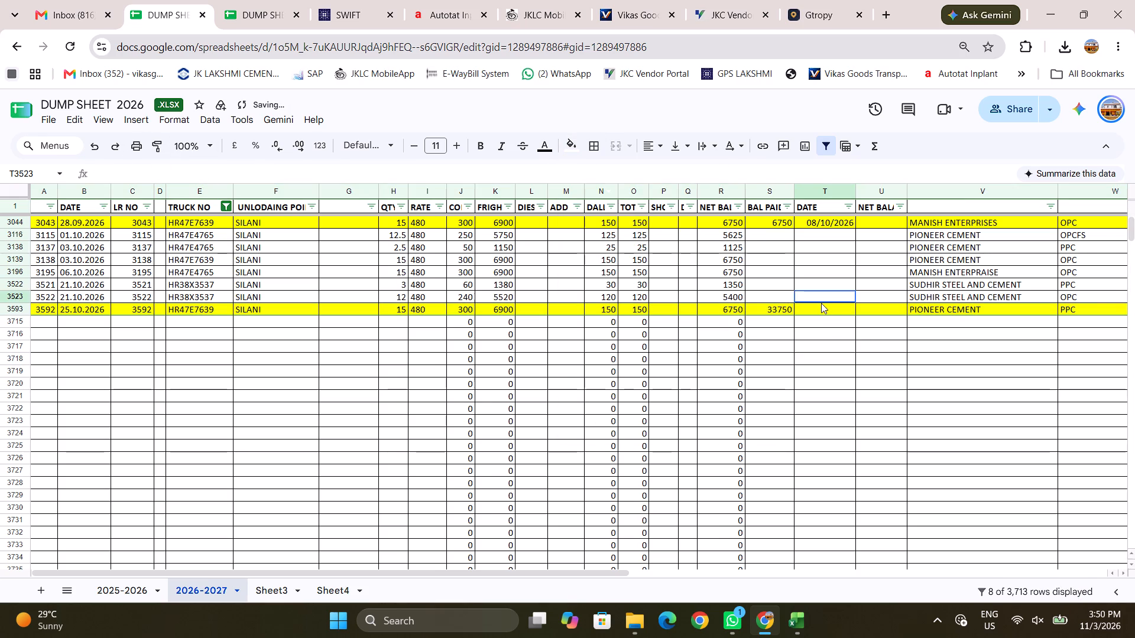
# Enter 0 as the balance paid for each of the six trips from LR 3115 to LR 3522.
pyautogui.click(783, 233)
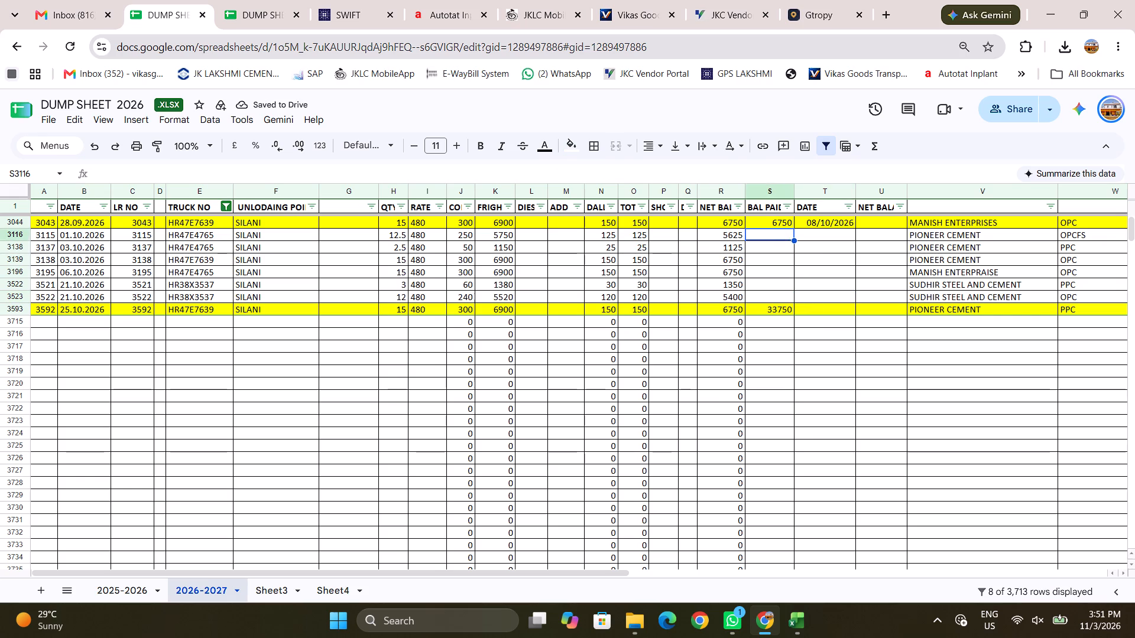
pyautogui.press('0')
pyautogui.press('Down')
pyautogui.press('0')
pyautogui.press('0')
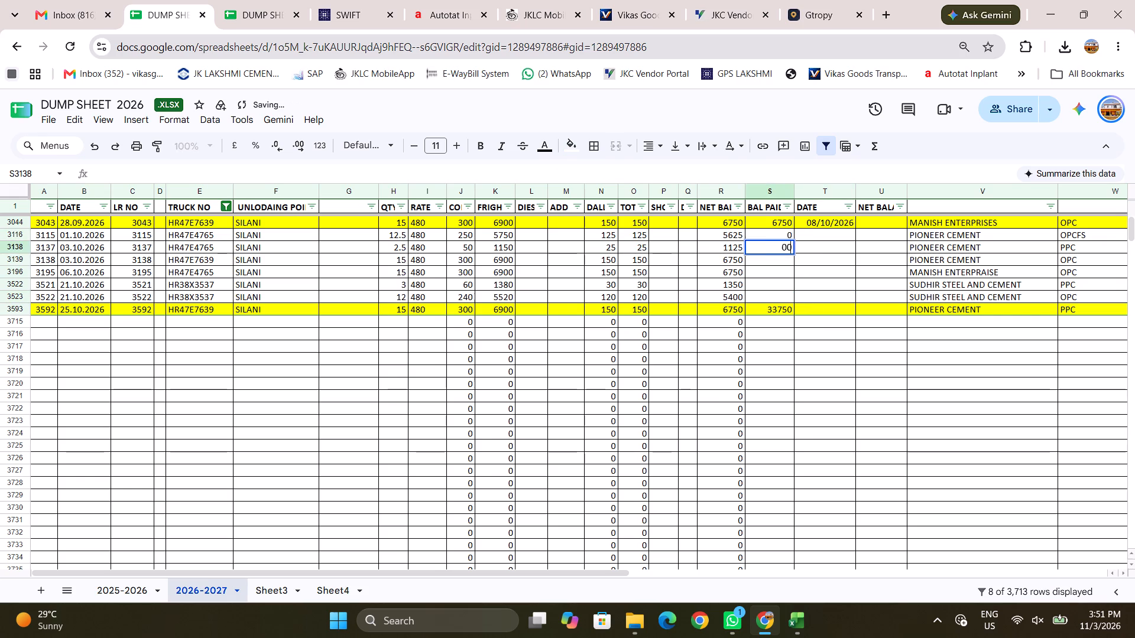
pyautogui.press('Down')
pyautogui.press('0')
pyautogui.press('Down')
pyautogui.press('0')
pyautogui.click(784, 289)
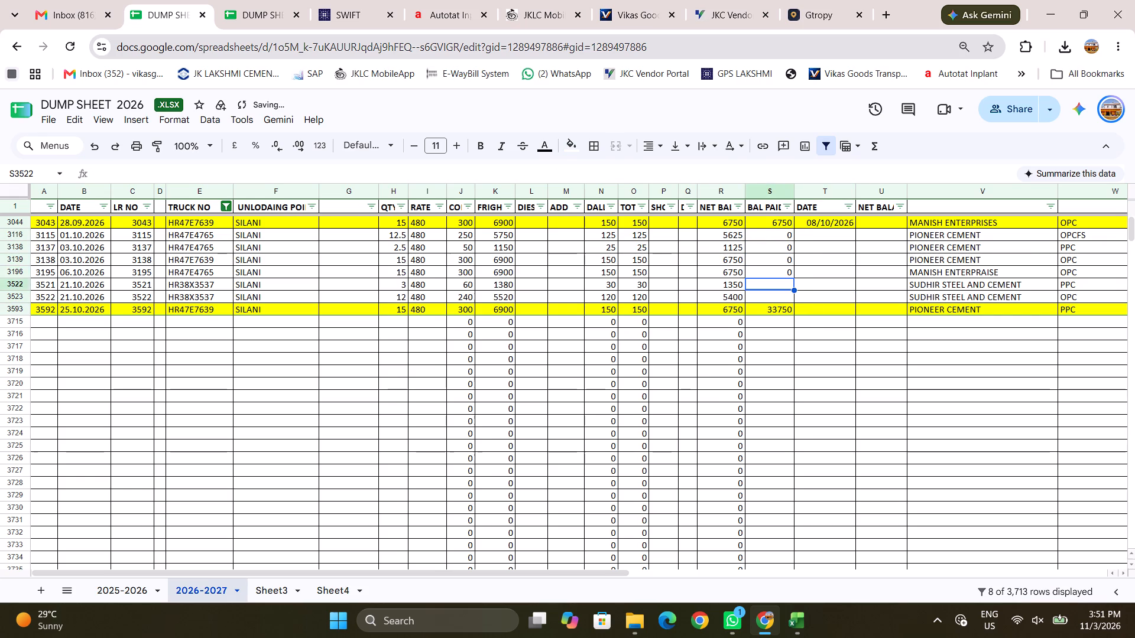
pyautogui.press('Down')
pyautogui.press('0')
pyautogui.click(791, 281)
pyautogui.press('0')
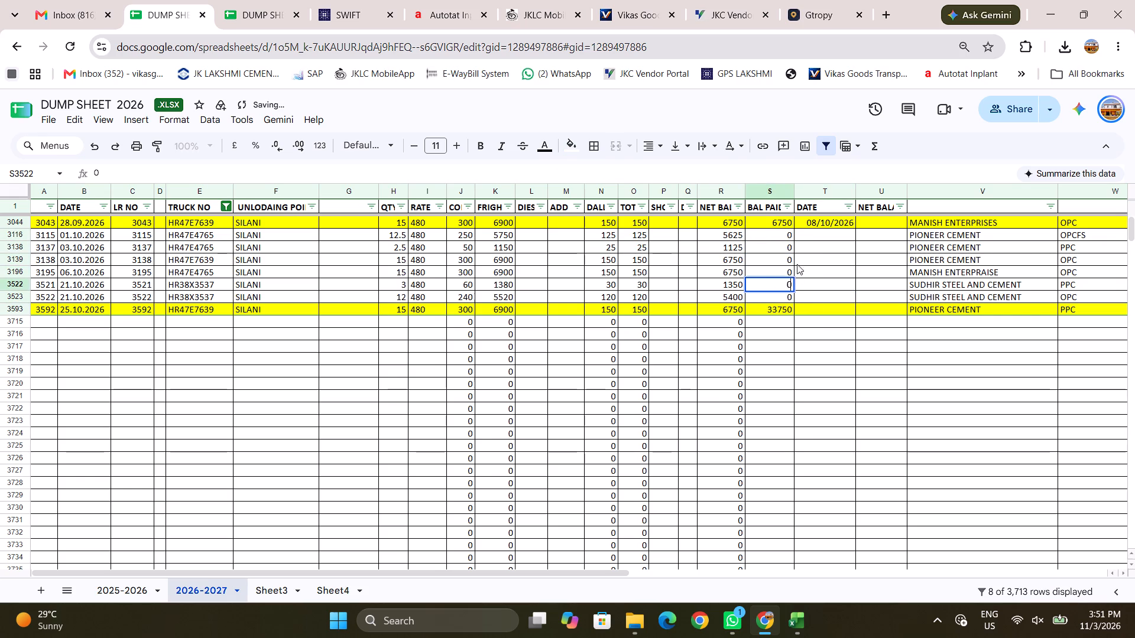
pyautogui.click(806, 248)
# Enter the payment date 03.11.2026 for LR 3115 and copy it to the other trips through LR 3592.
pyautogui.click(810, 239)
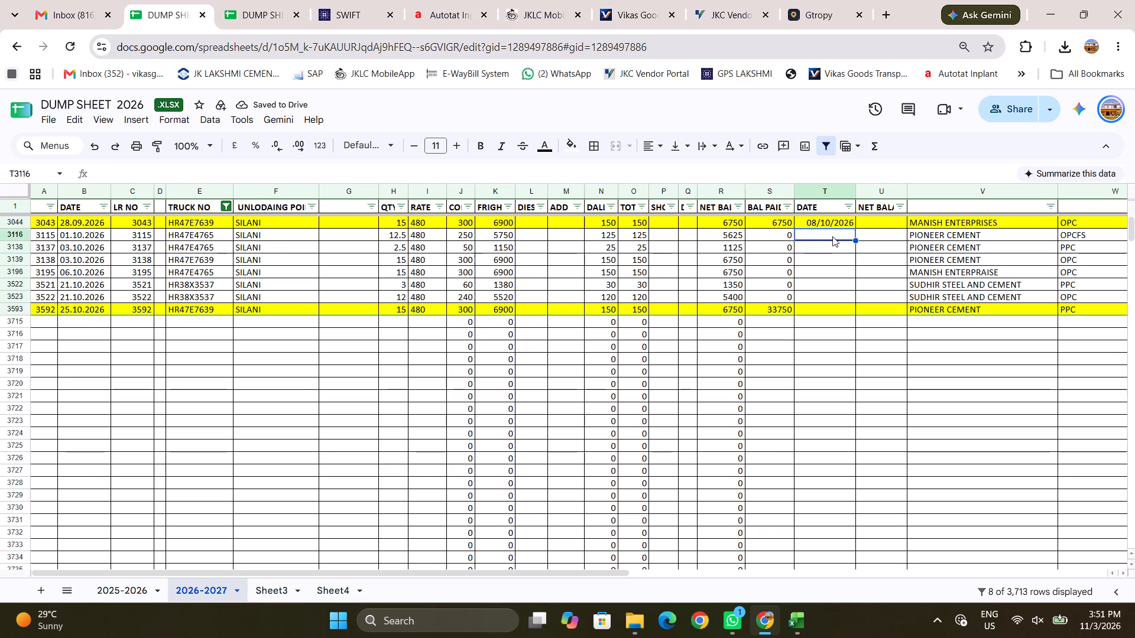
pyautogui.write('03')
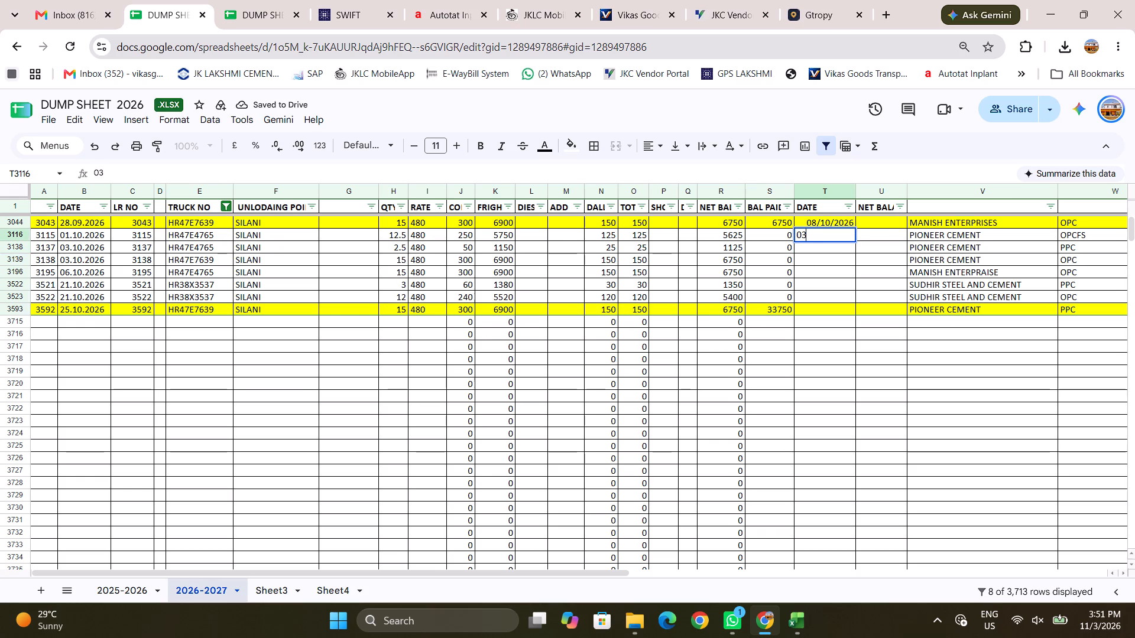
pyautogui.press('.')
pyautogui.write('11')
pyautogui.write('.2026')
pyautogui.press('Down')
pyautogui.press('Up')
pyautogui.hotkey('ctrl', 'c')
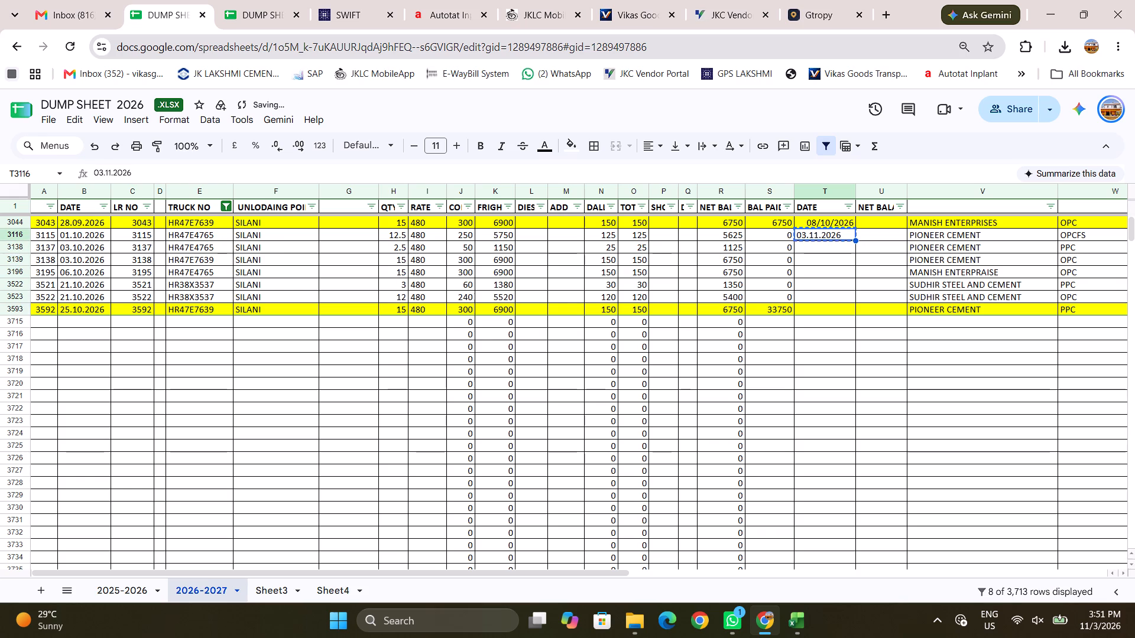
pyautogui.hotkey('shift', 'Down')
pyautogui.hotkey('shift', 'Down')
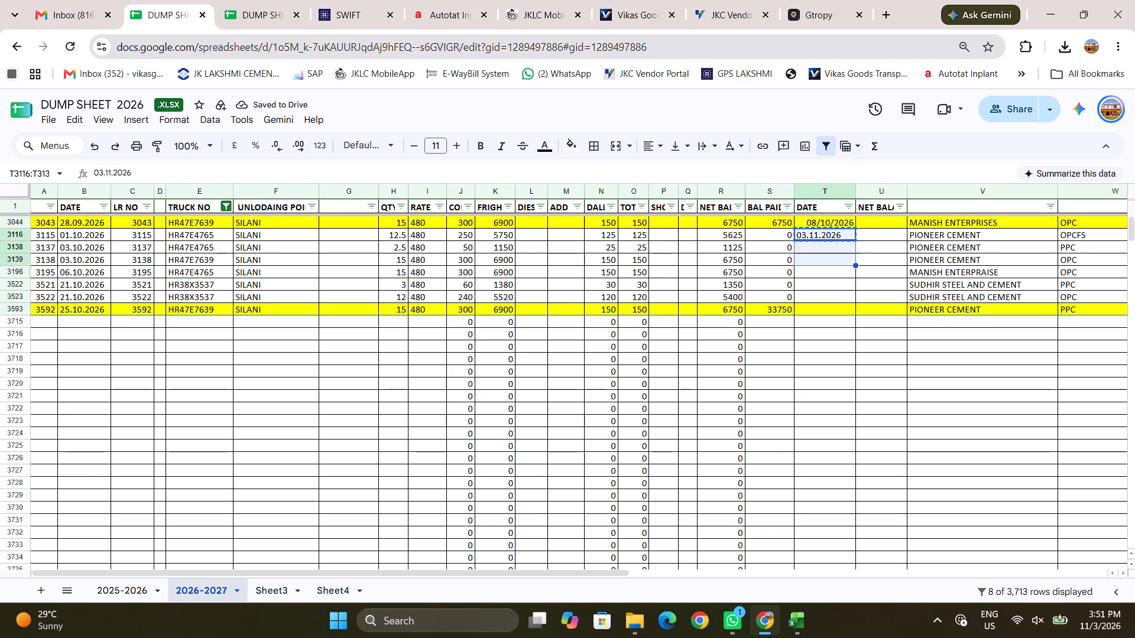
pyautogui.hotkey('shift', 'Down')
pyautogui.hotkey('shift', 'Down')
pyautogui.hotkey('shift', 'Down')
pyautogui.hotkey('shift', 'Down')
pyautogui.hotkey('ctrl', 'v')
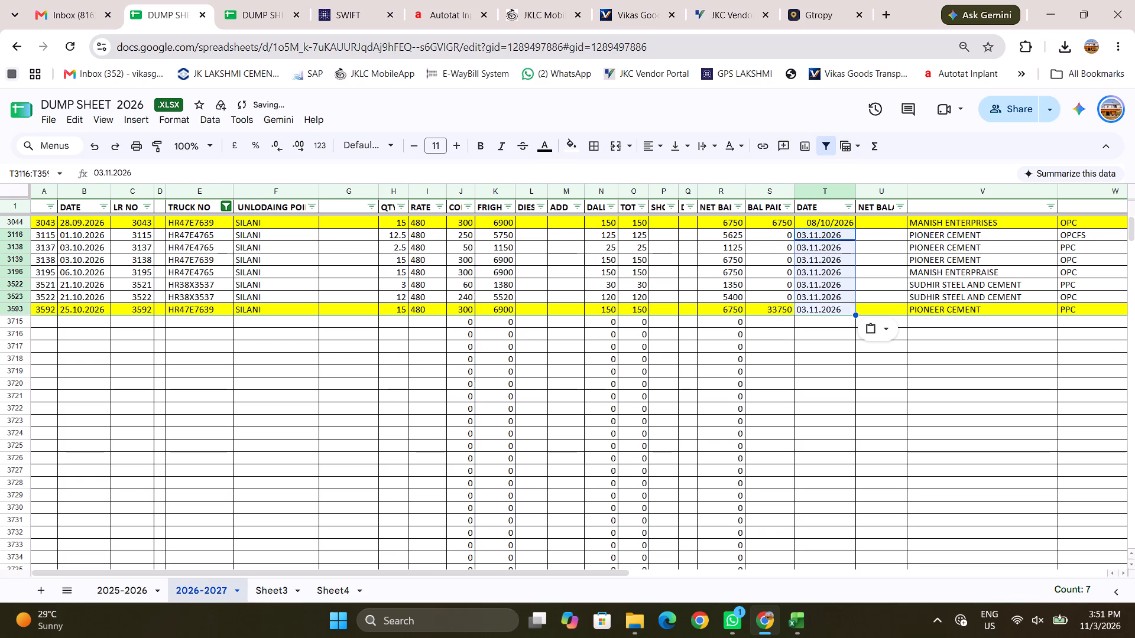
pyautogui.click(833, 403)
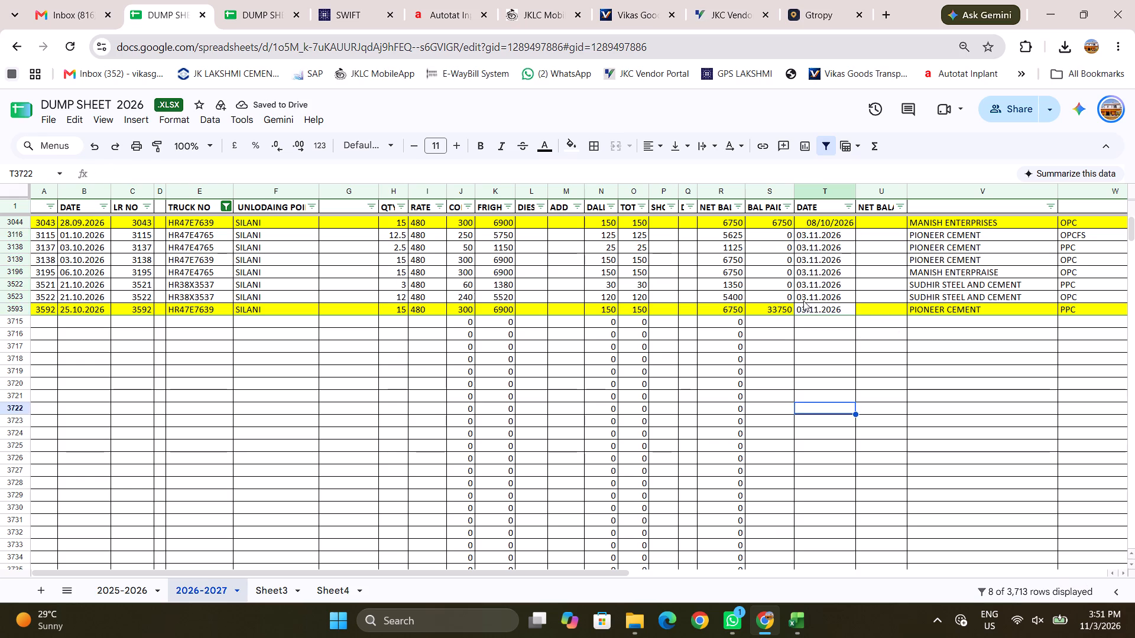
# Fill the payment date cell of LR 3592 yellow to match the rest of its row.
pyautogui.click(804, 298)
pyautogui.click(800, 304)
pyautogui.click(813, 315)
pyautogui.click(816, 311)
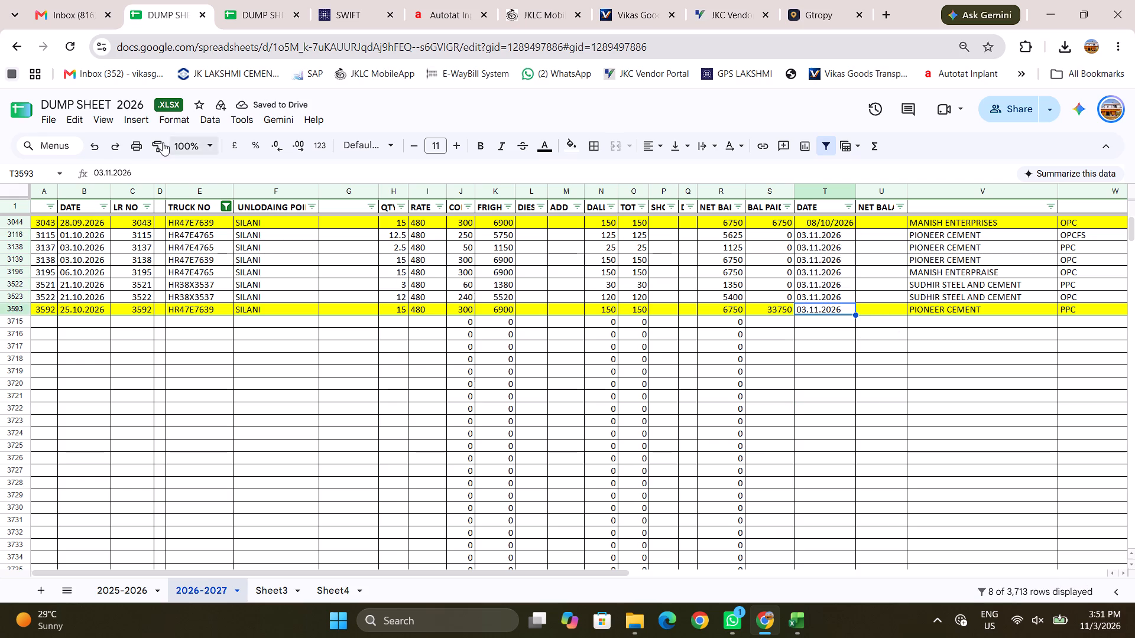
pyautogui.click(573, 145)
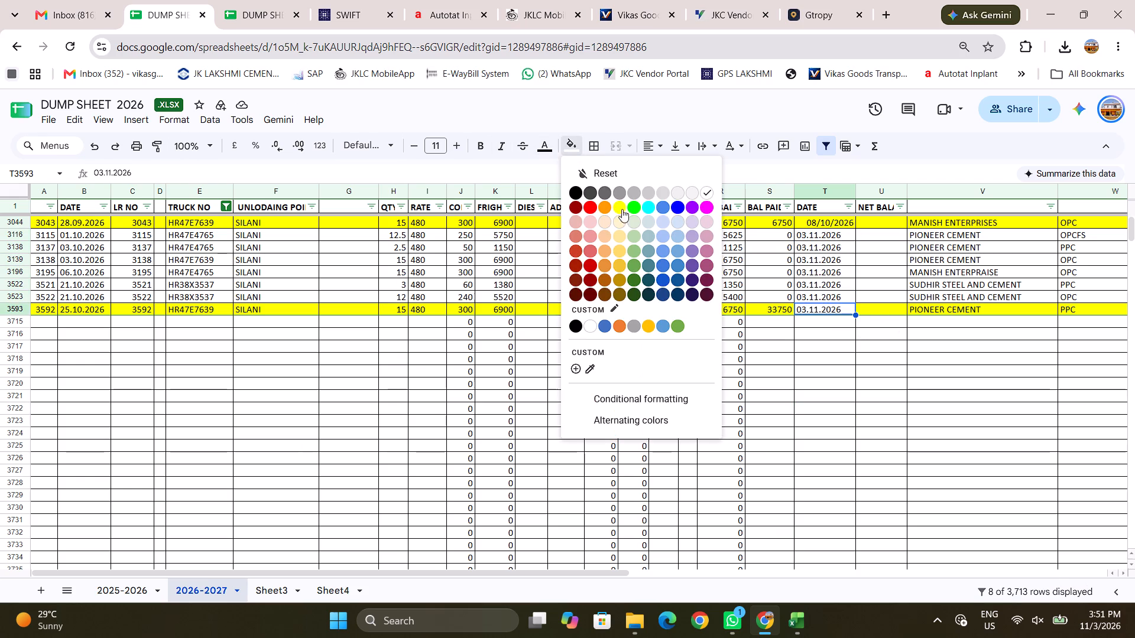
pyautogui.click(614, 210)
pyautogui.click(785, 367)
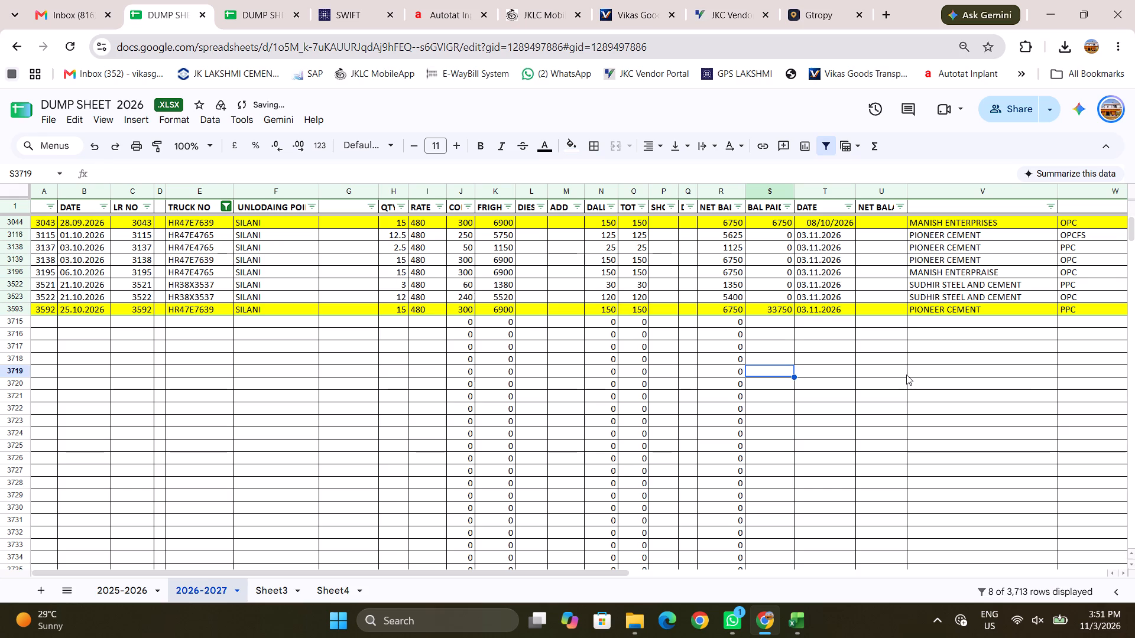
pyautogui.click(978, 374)
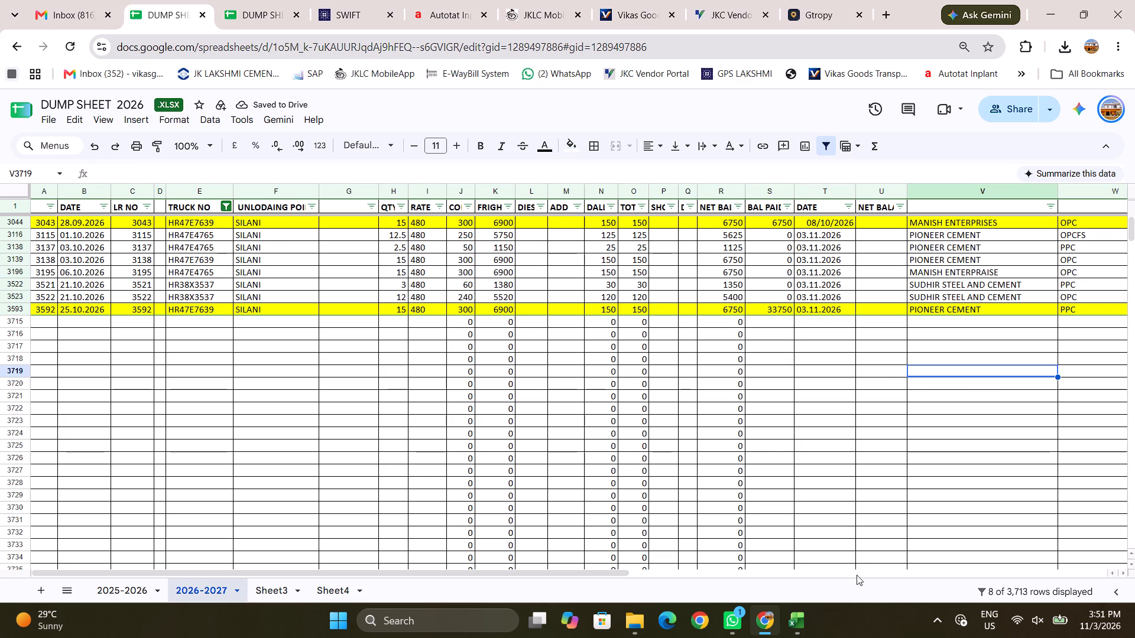
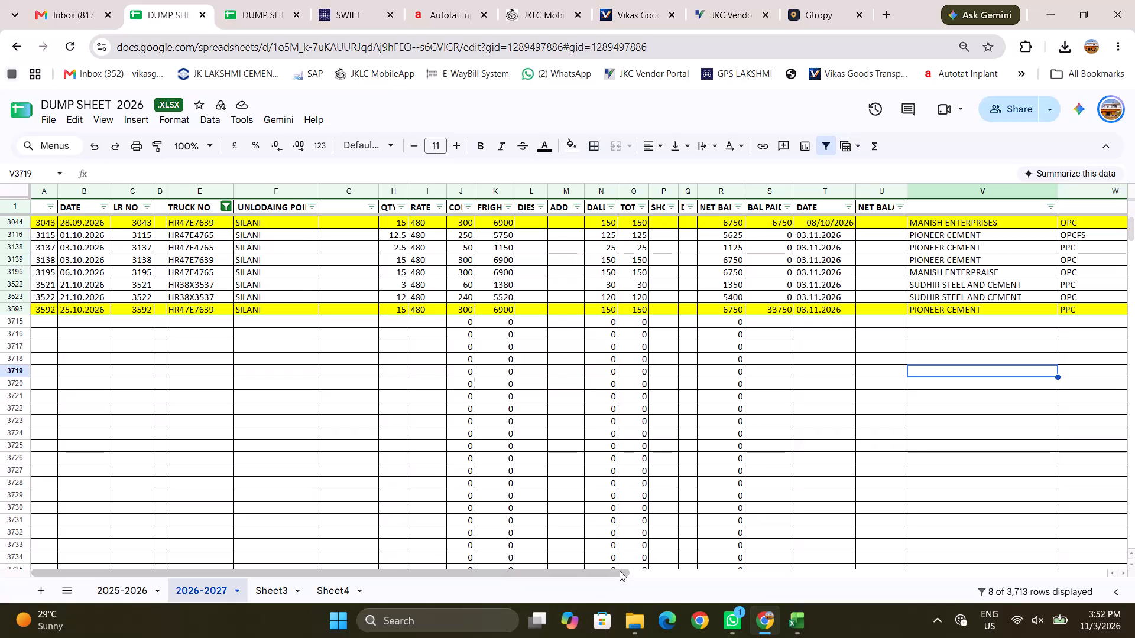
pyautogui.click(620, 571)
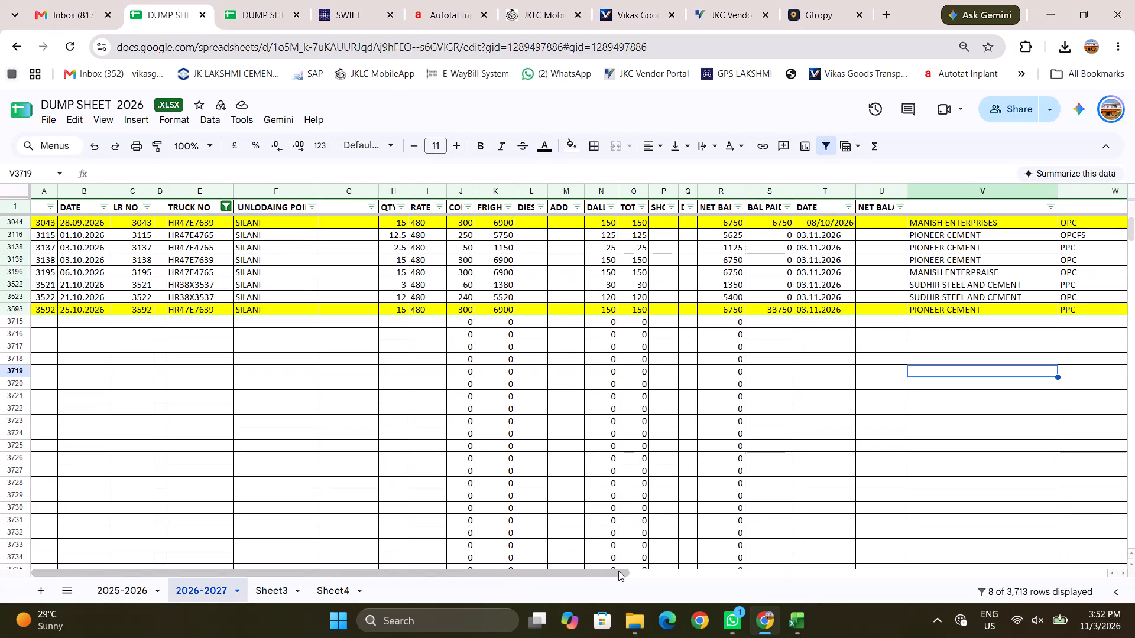
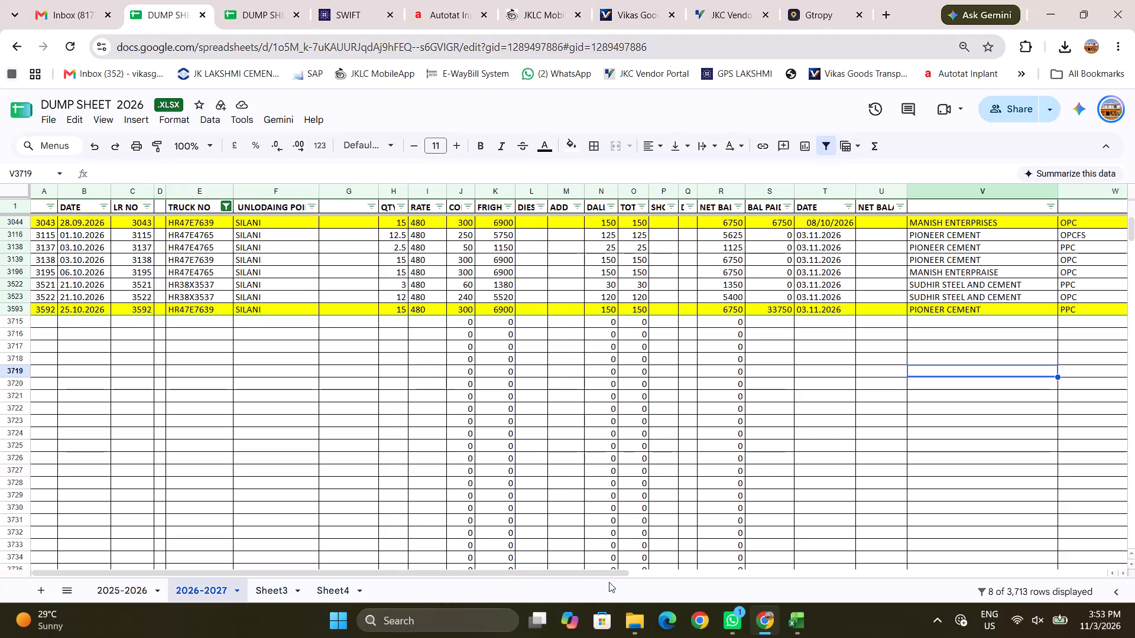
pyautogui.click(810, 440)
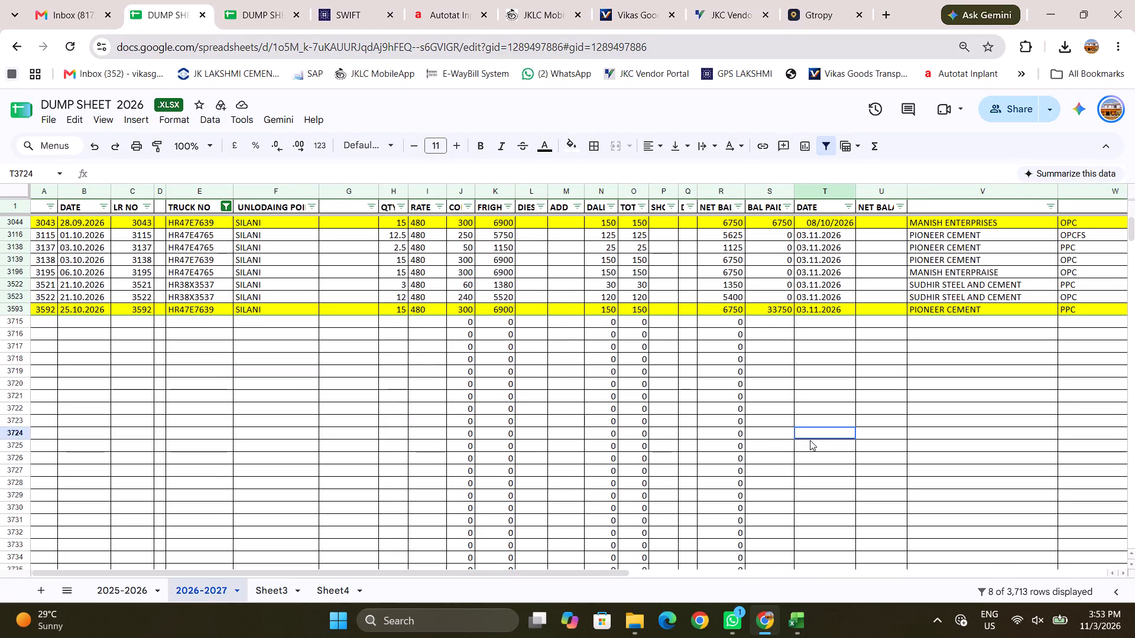
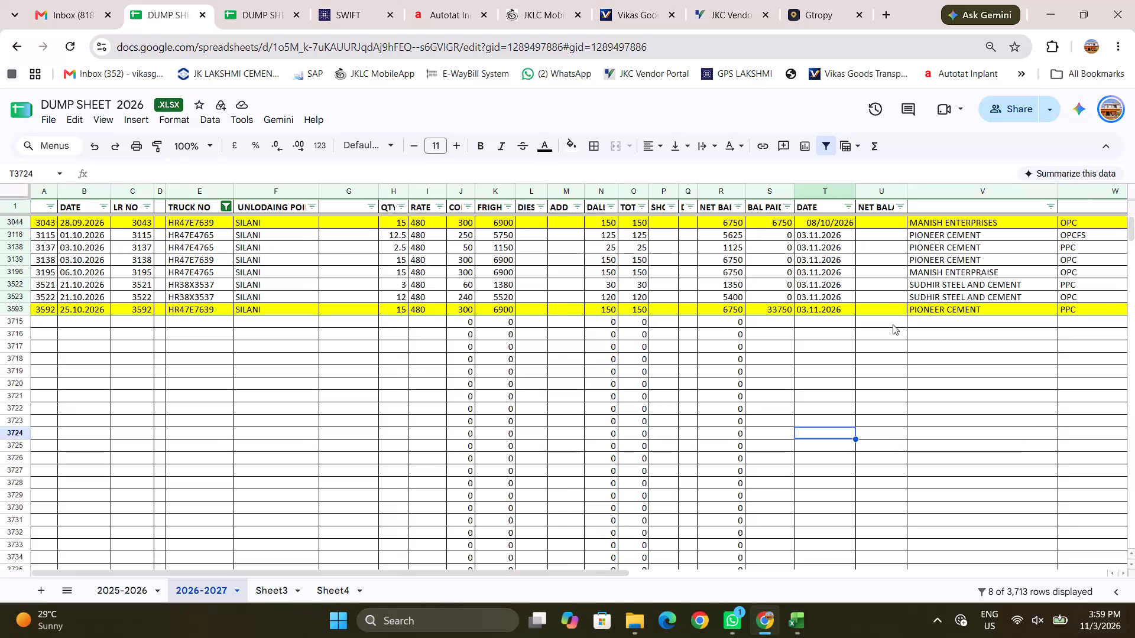
# Reset the TRUCK NO filter in the dump sheet to include all truck numbers.
pyautogui.click(432, 393)
pyautogui.scroll(9, 243, 344)
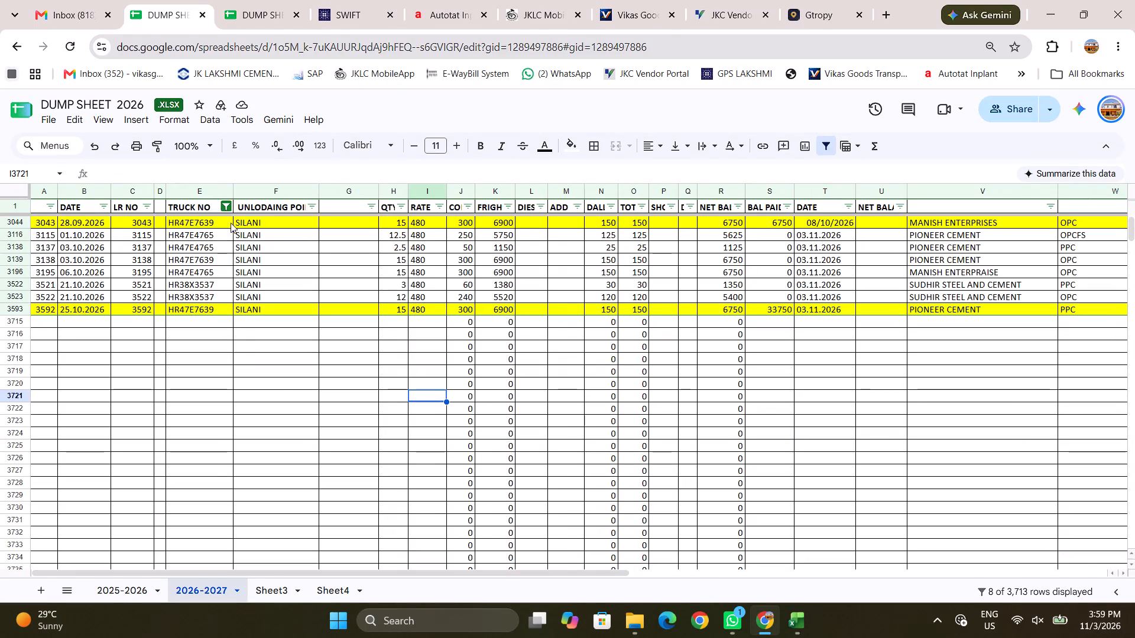
pyautogui.click(226, 208)
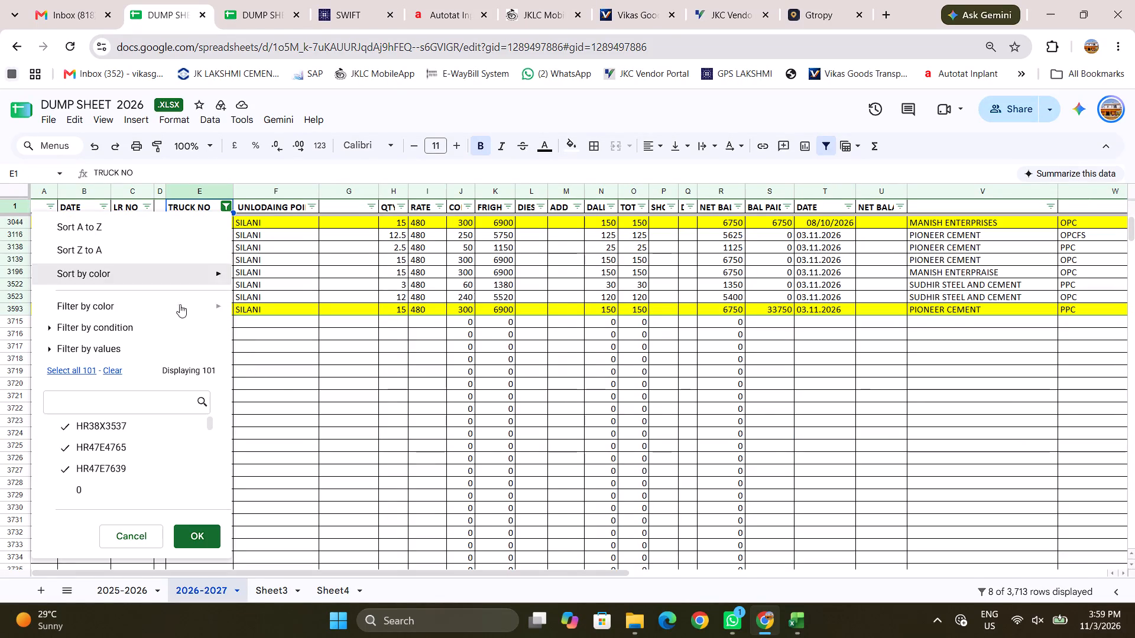
pyautogui.click(106, 426)
pyautogui.click(106, 437)
pyautogui.click(106, 463)
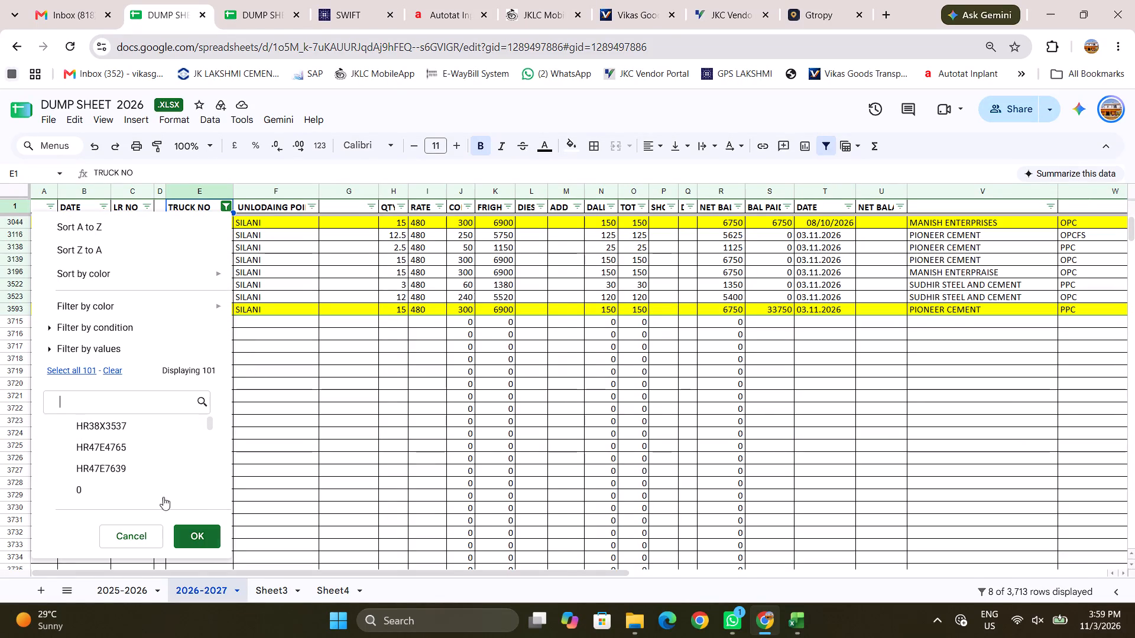
pyautogui.click(80, 364)
pyautogui.click(187, 534)
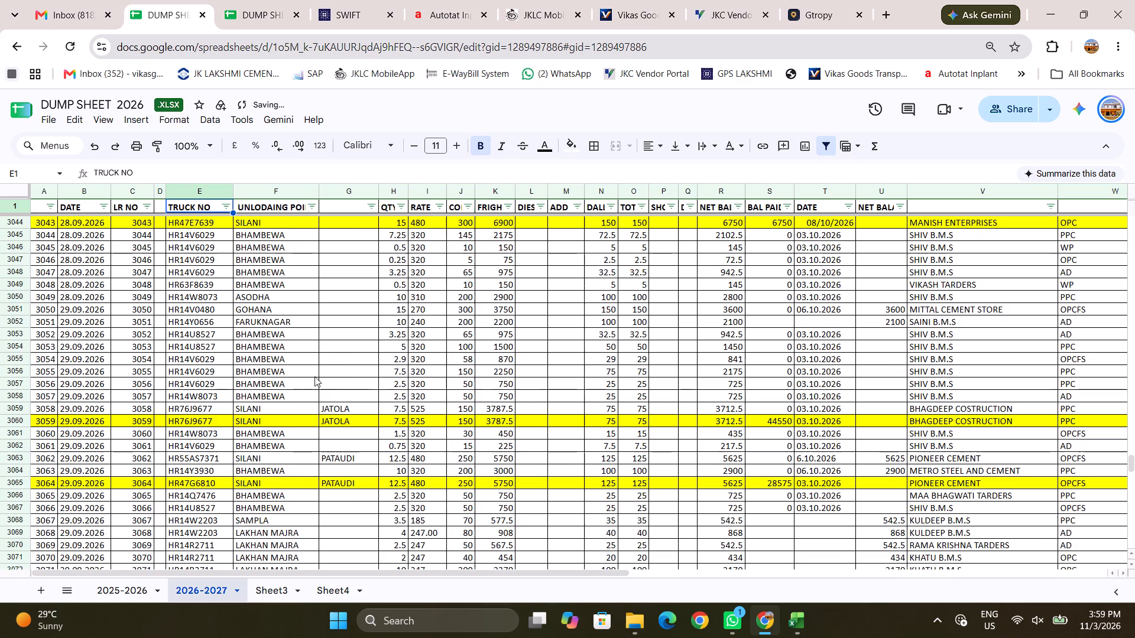
# Look through the October trips of all trucks in the dump sheet for parties still lacking a balance payment.
pyautogui.scroll(-20, 298, 376)
pyautogui.scroll(-3, 298, 376)
pyautogui.scroll(1, 290, 386)
pyautogui.scroll(-10, 290, 386)
pyautogui.scroll(1, 291, 402)
pyautogui.scroll(-4, 292, 406)
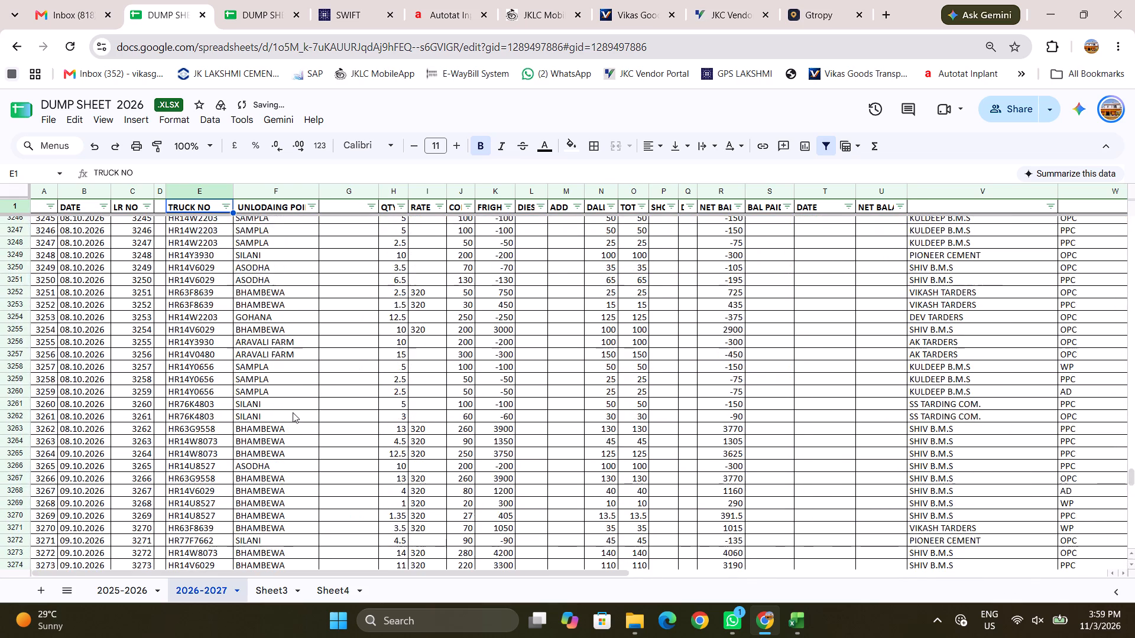
pyautogui.scroll(-4, 293, 412)
pyautogui.moveTo(422, 572); pyautogui.dragTo(442, 576)
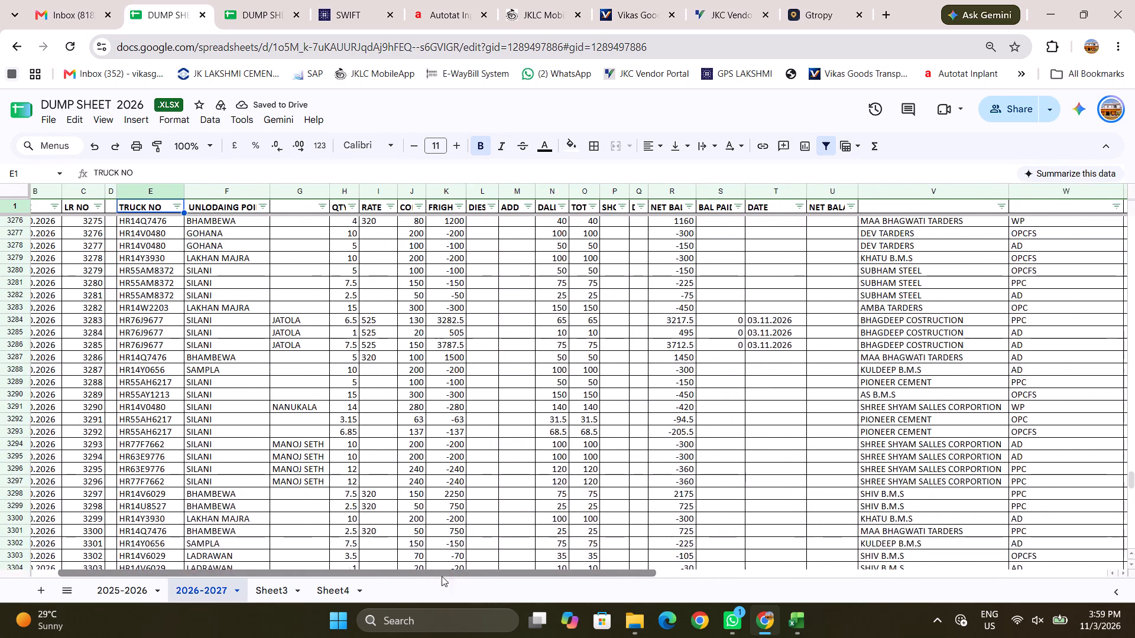
pyautogui.moveTo(442, 576); pyautogui.dragTo(397, 568)
pyautogui.scroll(-17, 400, 428)
pyautogui.scroll(-15, 399, 426)
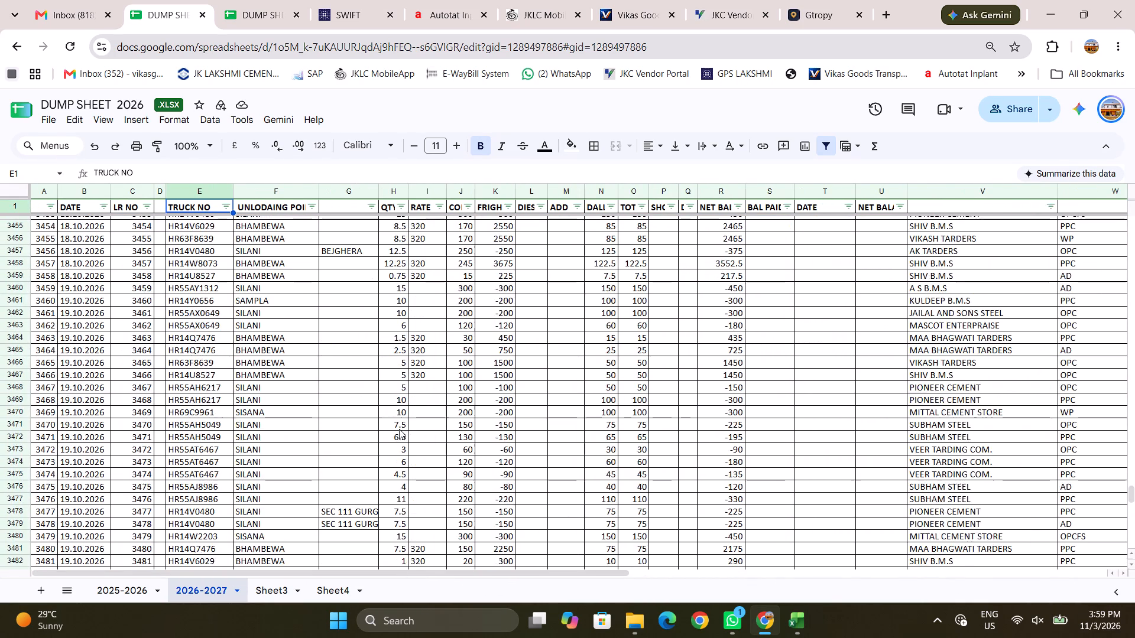
pyautogui.scroll(-10, 399, 429)
pyautogui.scroll(-1, 589, 520)
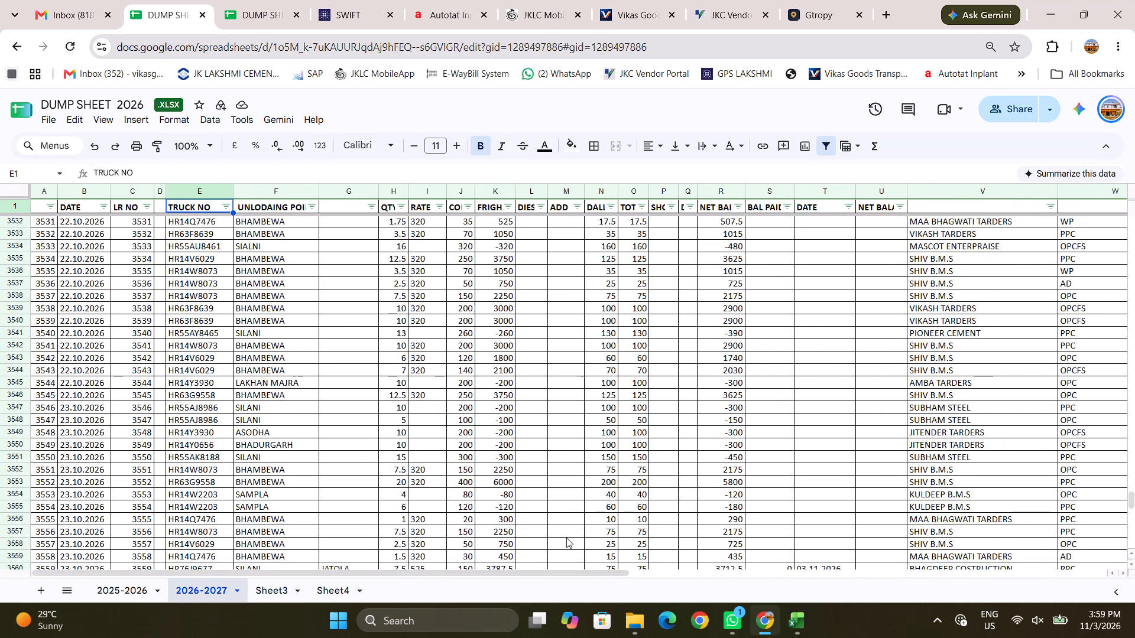
pyautogui.scroll(-8, 544, 520)
pyautogui.scroll(5, 406, 391)
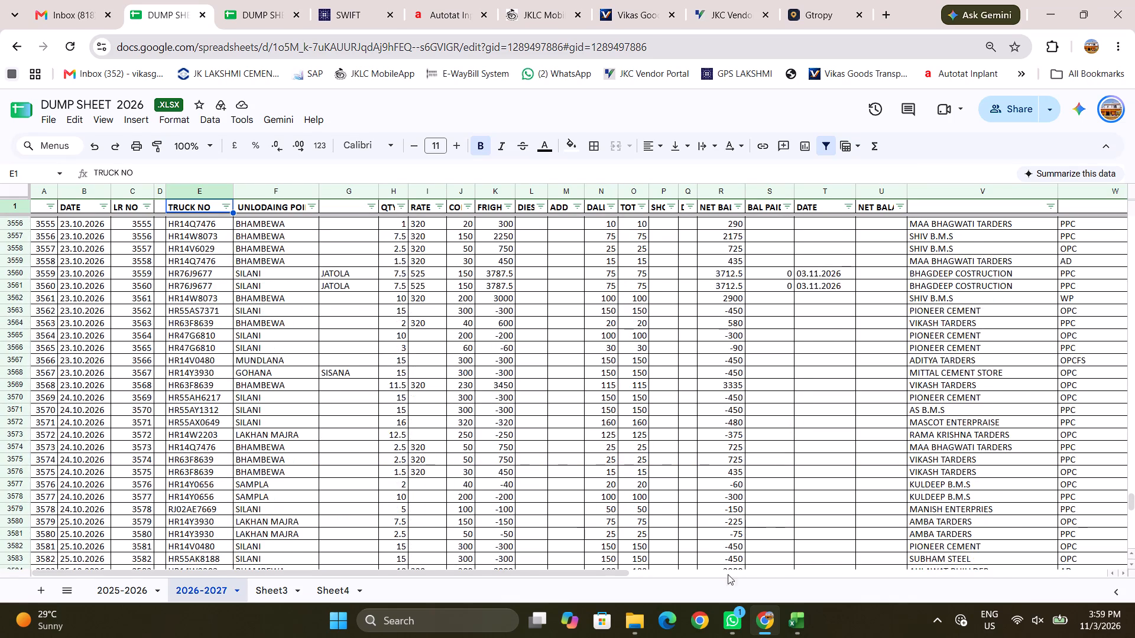
# Filter the party name column to MAA BHAGWATI TARDERS only.
pyautogui.moveTo(575, 574); pyautogui.dragTo(820, 575)
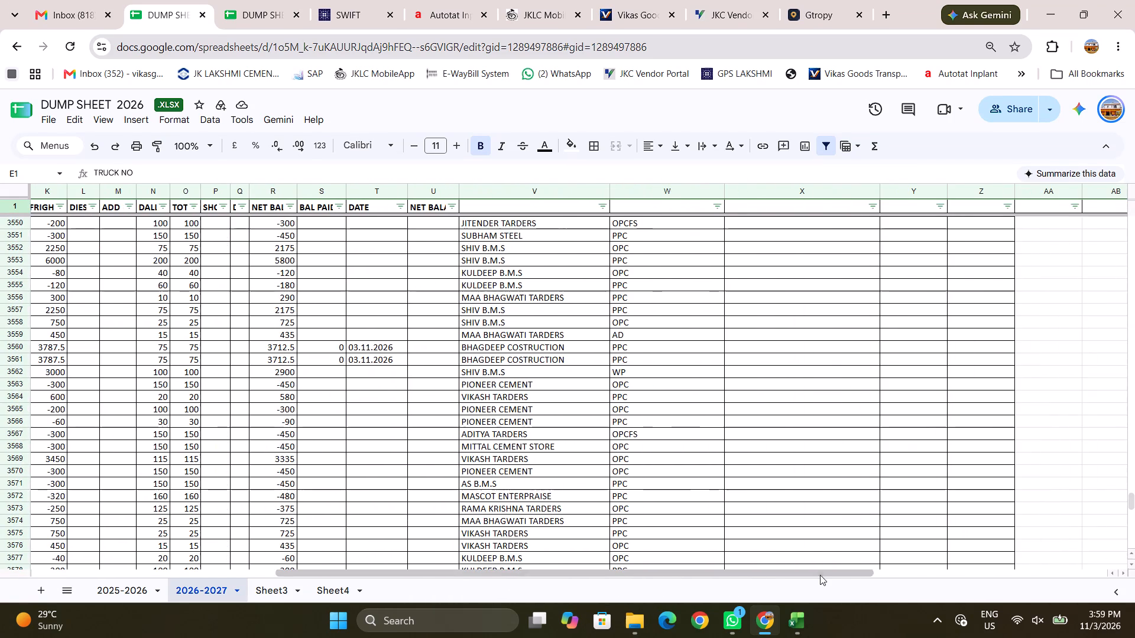
pyautogui.click(608, 205)
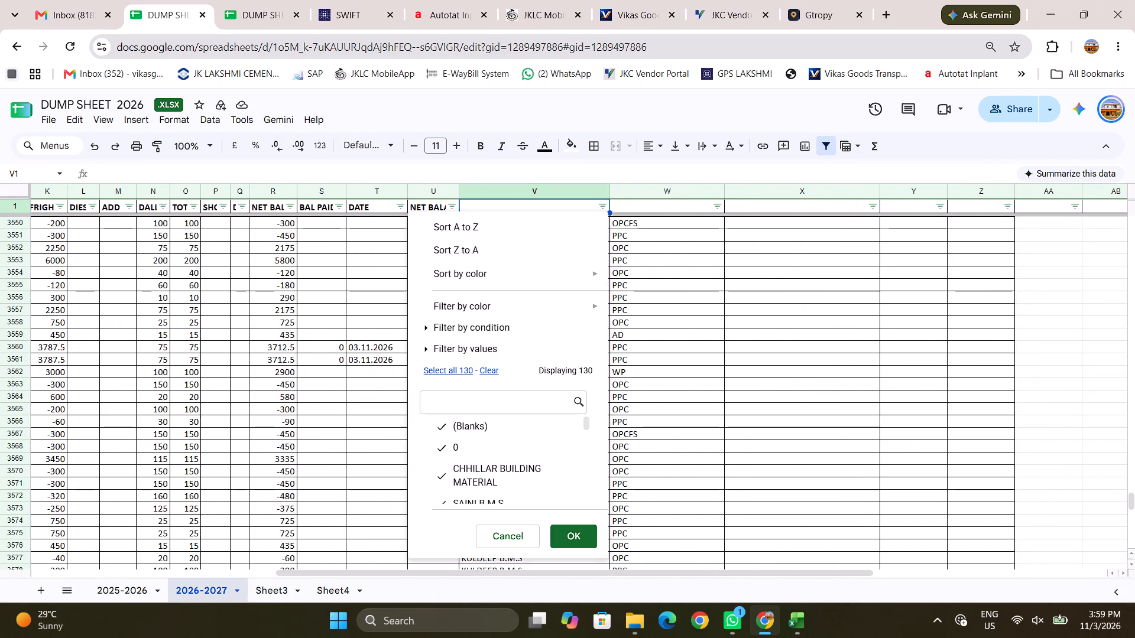
pyautogui.click(482, 371)
pyautogui.click(485, 401)
pyautogui.write('MAA')
pyautogui.press('space')
pyautogui.click(507, 433)
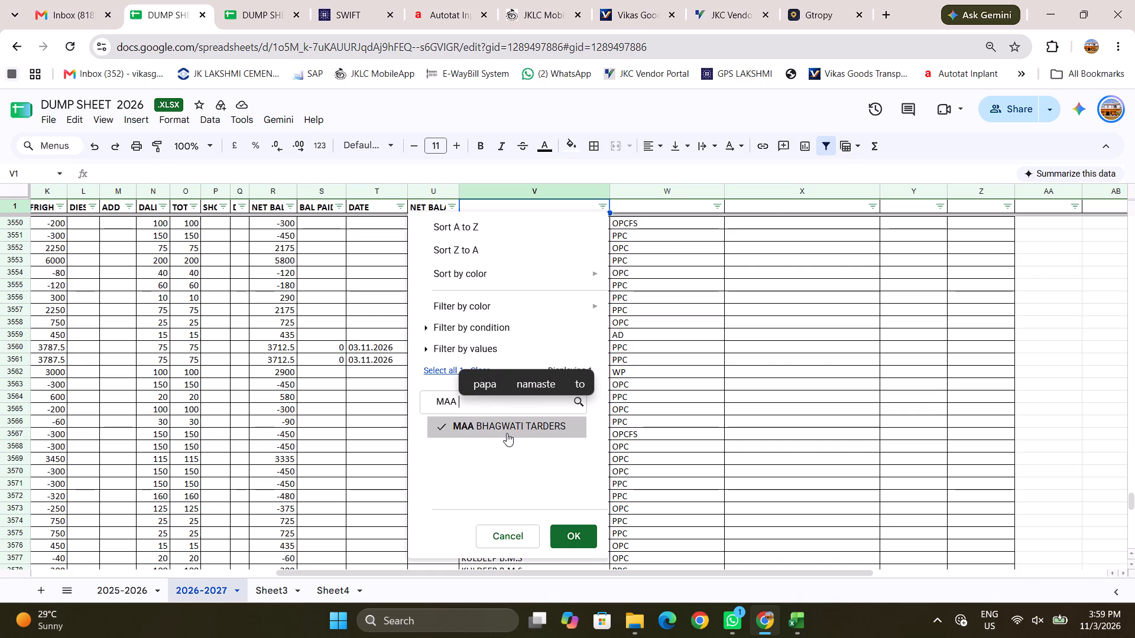
pyautogui.click(572, 535)
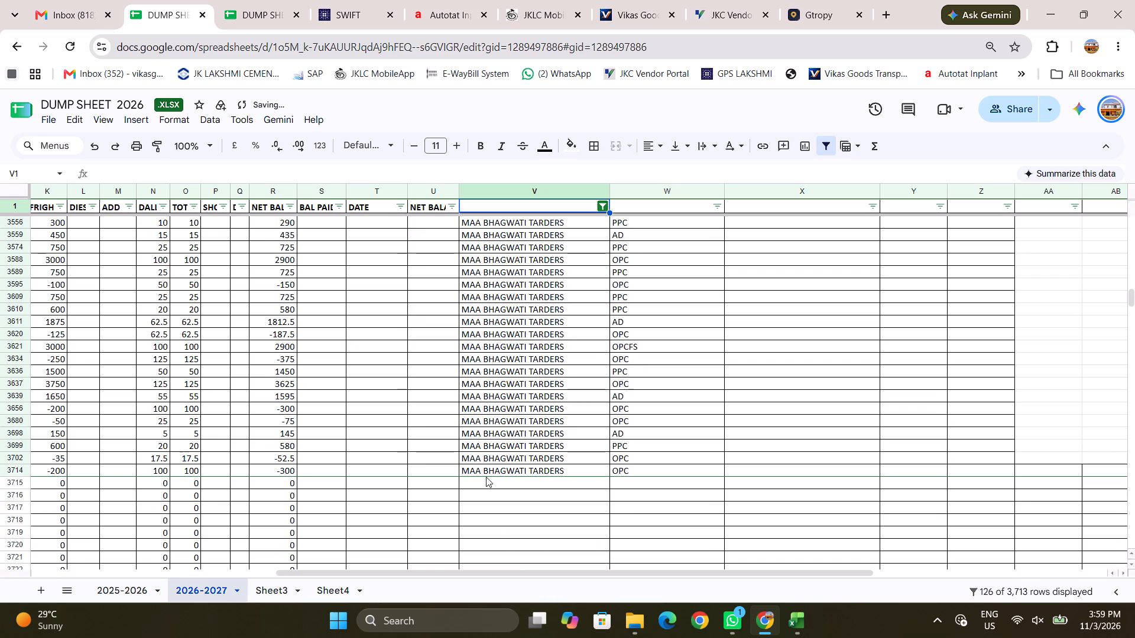
# Sum the QTY values of the MAA BHAGWATI TARDERS October trips, from LR 3116 to LR 3713.
pyautogui.moveTo(683, 575); pyautogui.dragTo(191, 569)
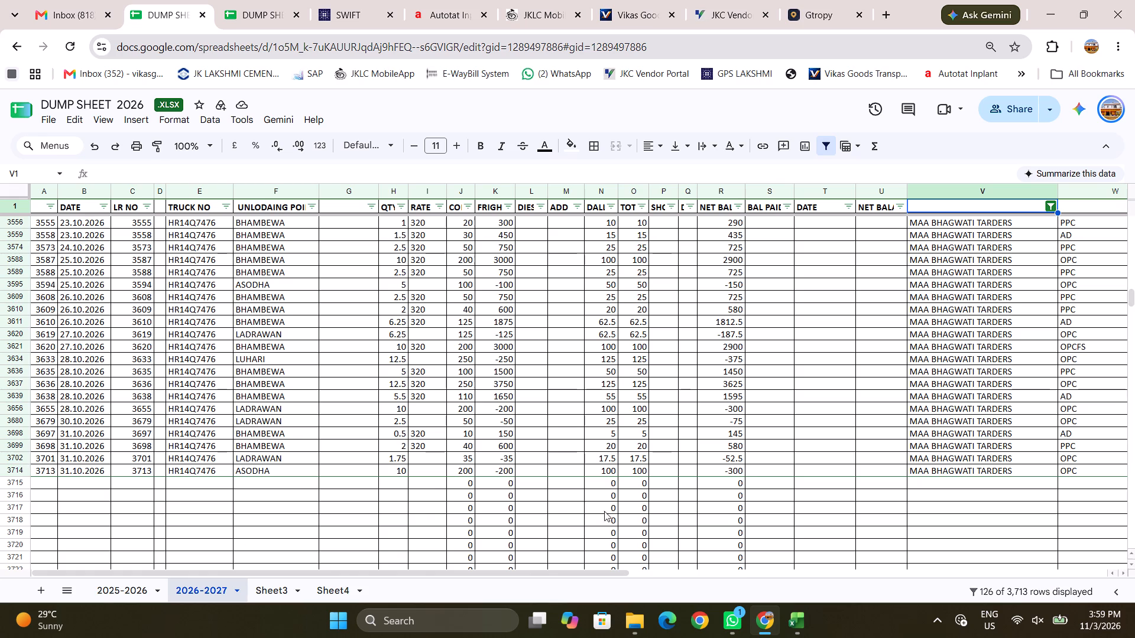
pyautogui.moveTo(615, 572); pyautogui.dragTo(718, 572)
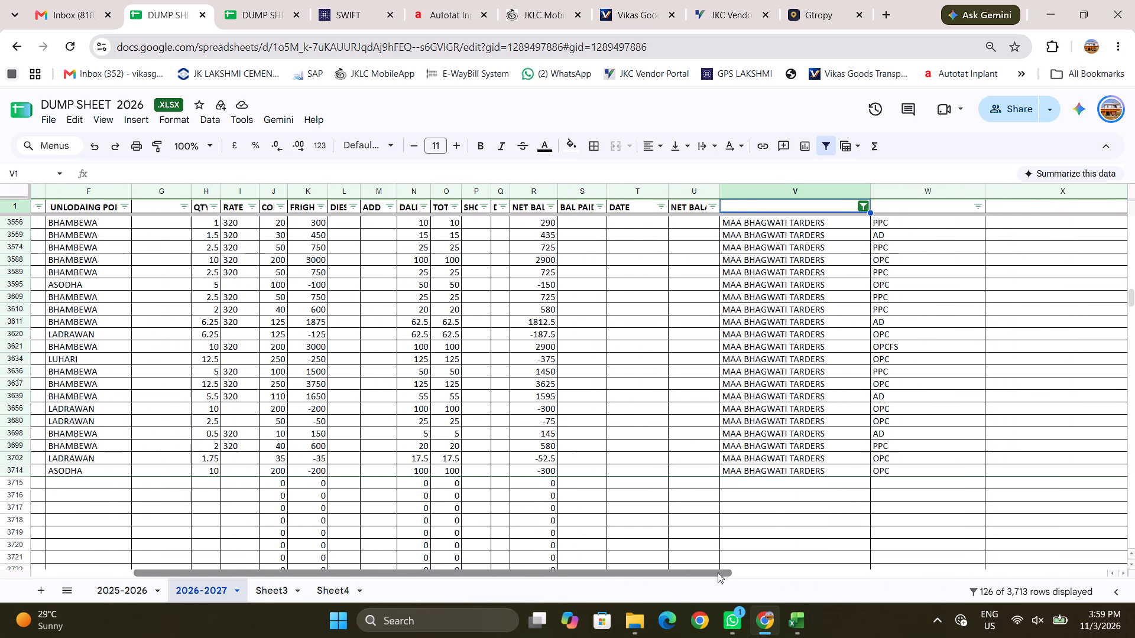
pyautogui.moveTo(718, 572); pyautogui.dragTo(539, 563)
pyautogui.scroll(4, 538, 504)
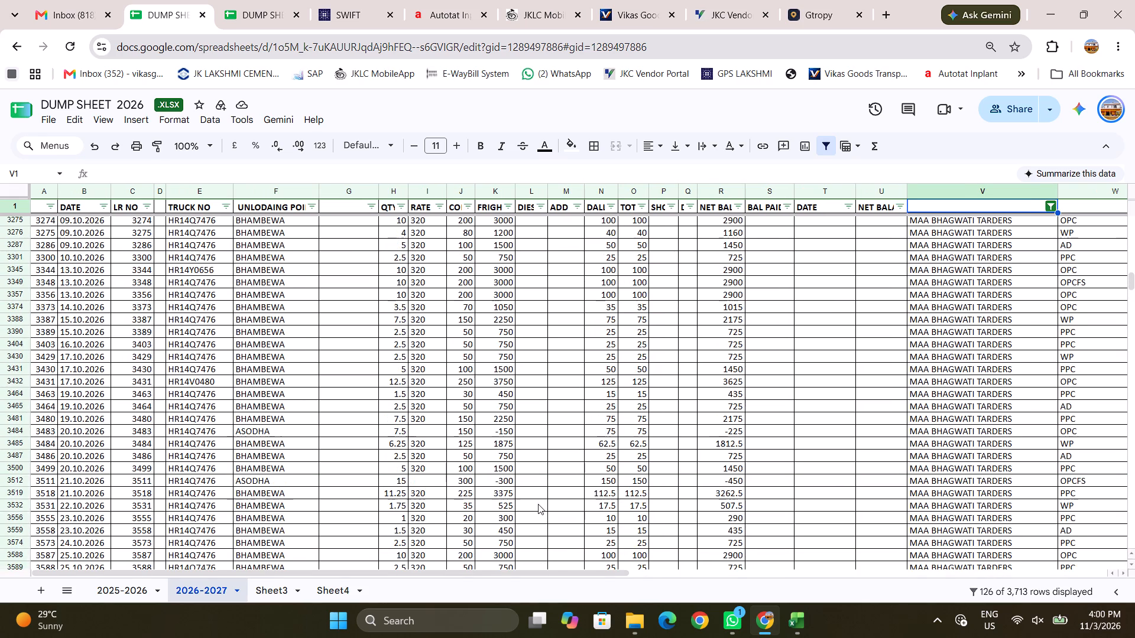
pyautogui.scroll(6, 538, 504)
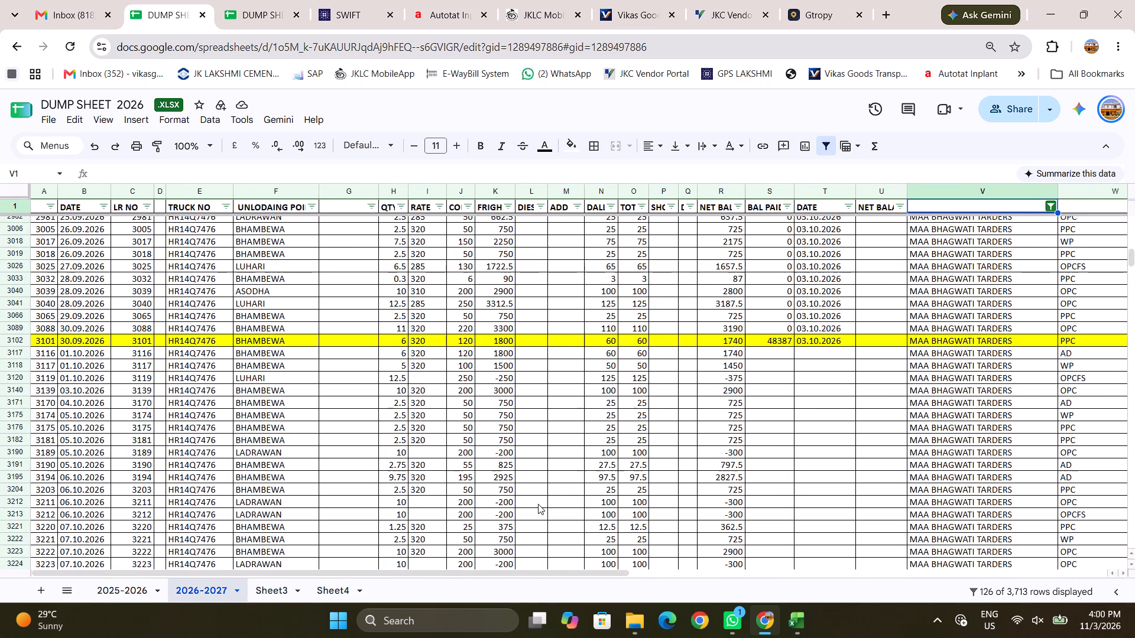
pyautogui.moveTo(403, 351); pyautogui.dragTo(376, 585)
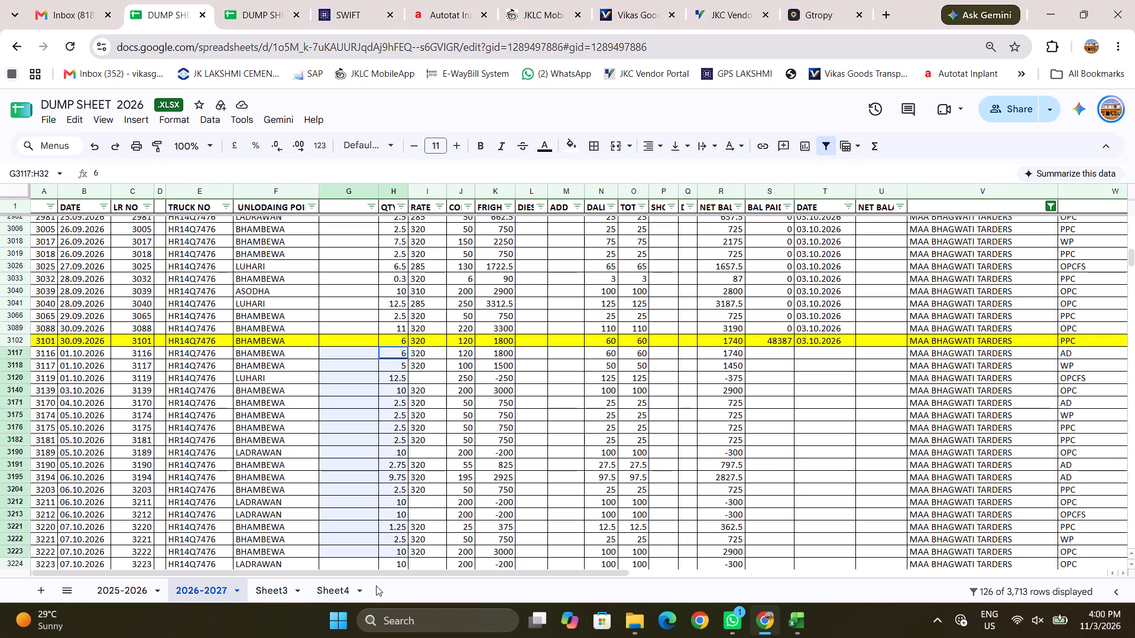
pyautogui.moveTo(376, 585); pyautogui.dragTo(385, 602)
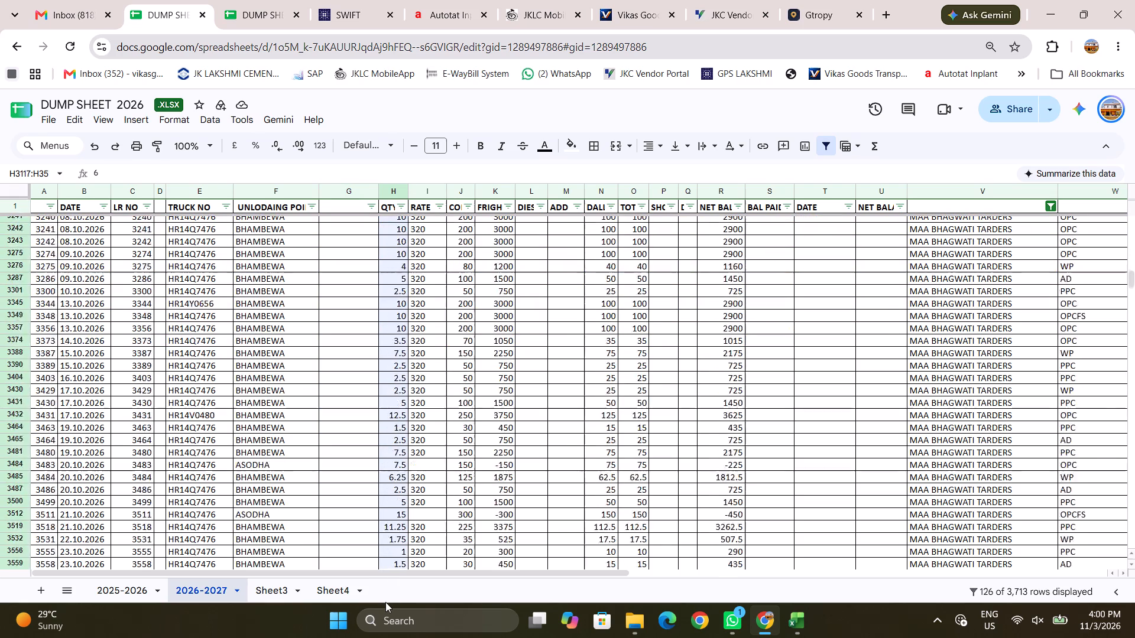
pyautogui.moveTo(385, 602); pyautogui.dragTo(401, 420)
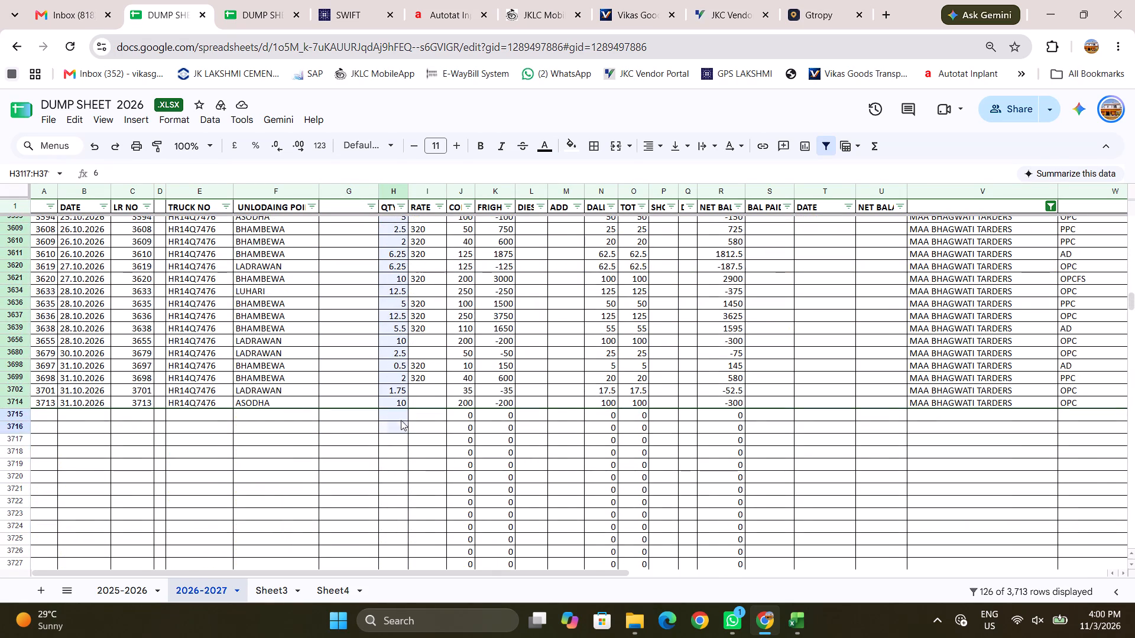
pyautogui.moveTo(401, 420); pyautogui.dragTo(401, 406)
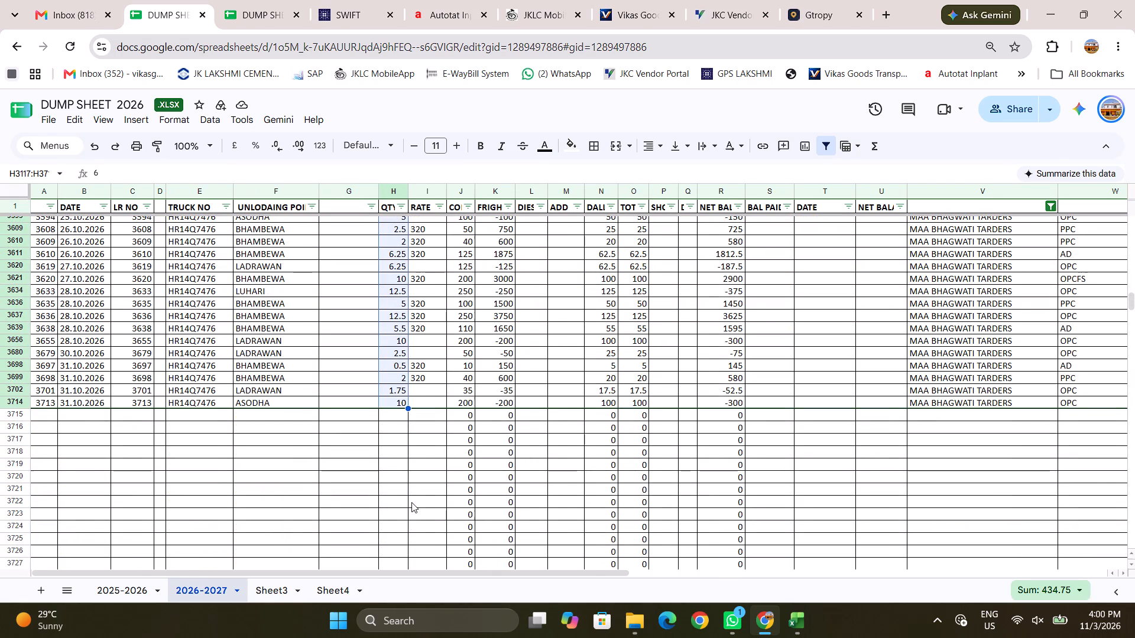
# Switch to the jhajjar fright october workbook in Excel and examine its columns for comparing the trips.
pyautogui.hotkey('alt', 'Tab')
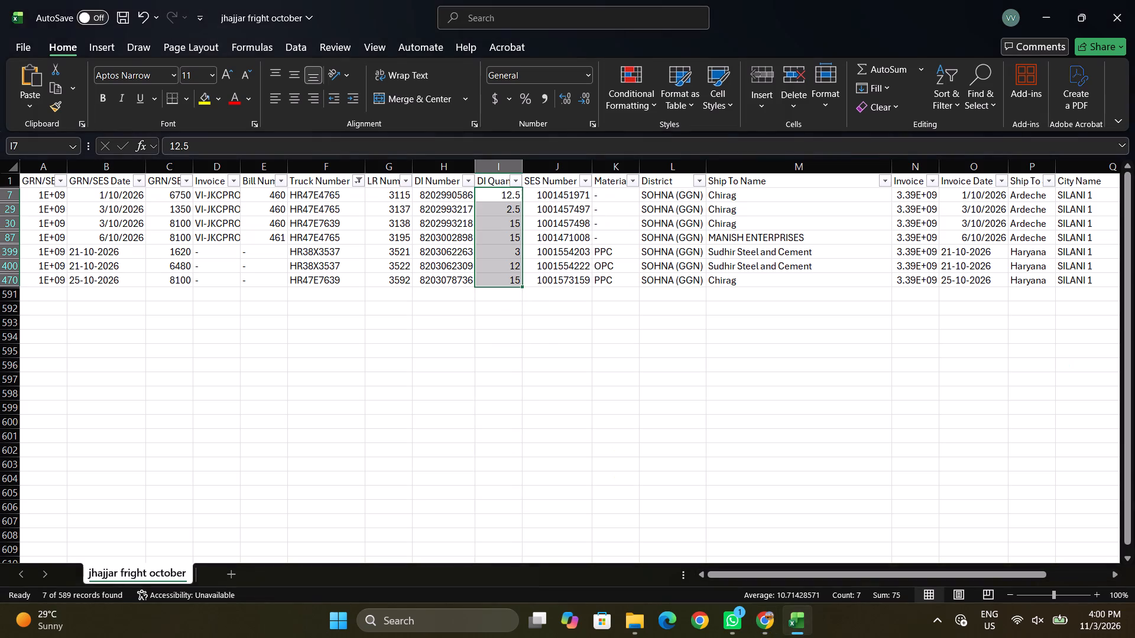
pyautogui.scroll(7, 567, 433)
pyautogui.moveTo(743, 578); pyautogui.dragTo(909, 577)
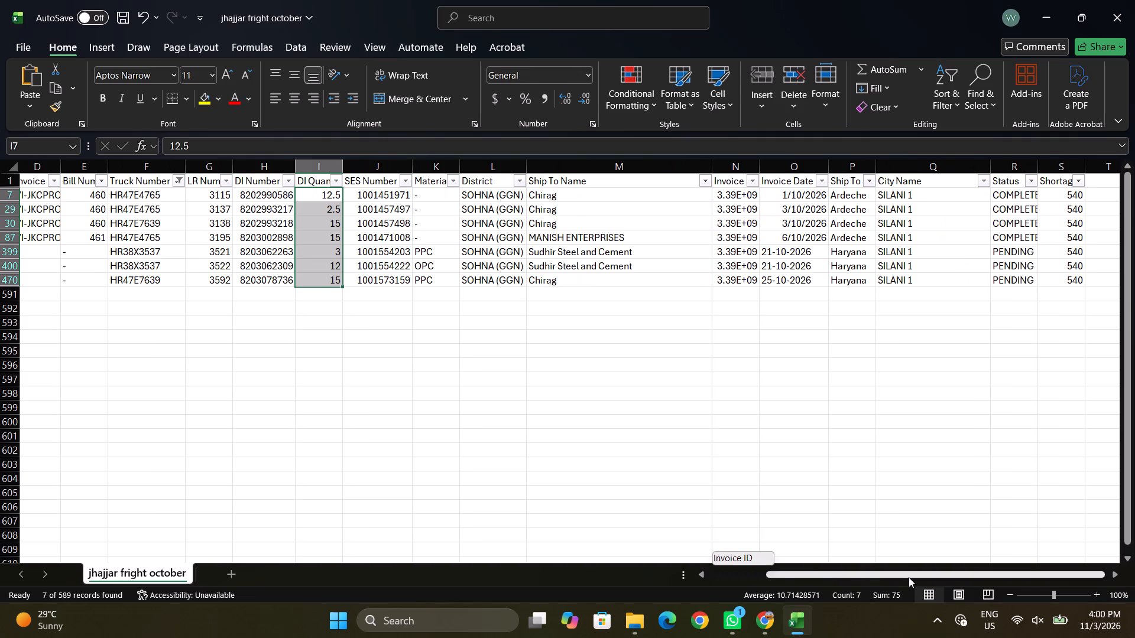
pyautogui.moveTo(909, 577); pyautogui.dragTo(782, 580)
pyautogui.moveTo(785, 575); pyautogui.dragTo(781, 575)
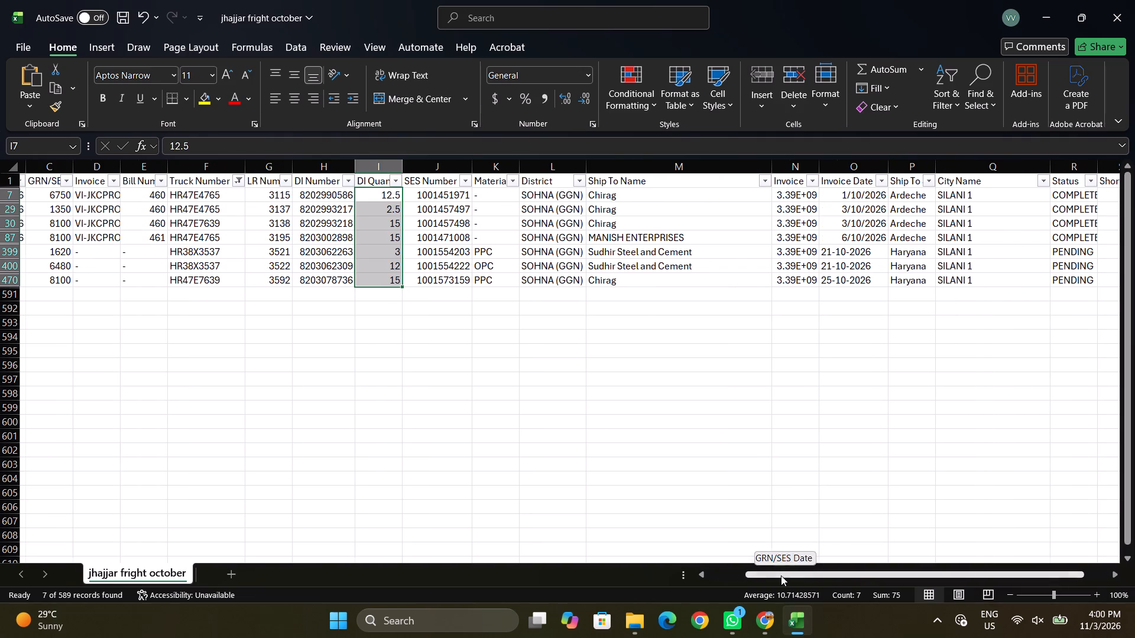
pyautogui.moveTo(781, 575); pyautogui.dragTo(695, 575)
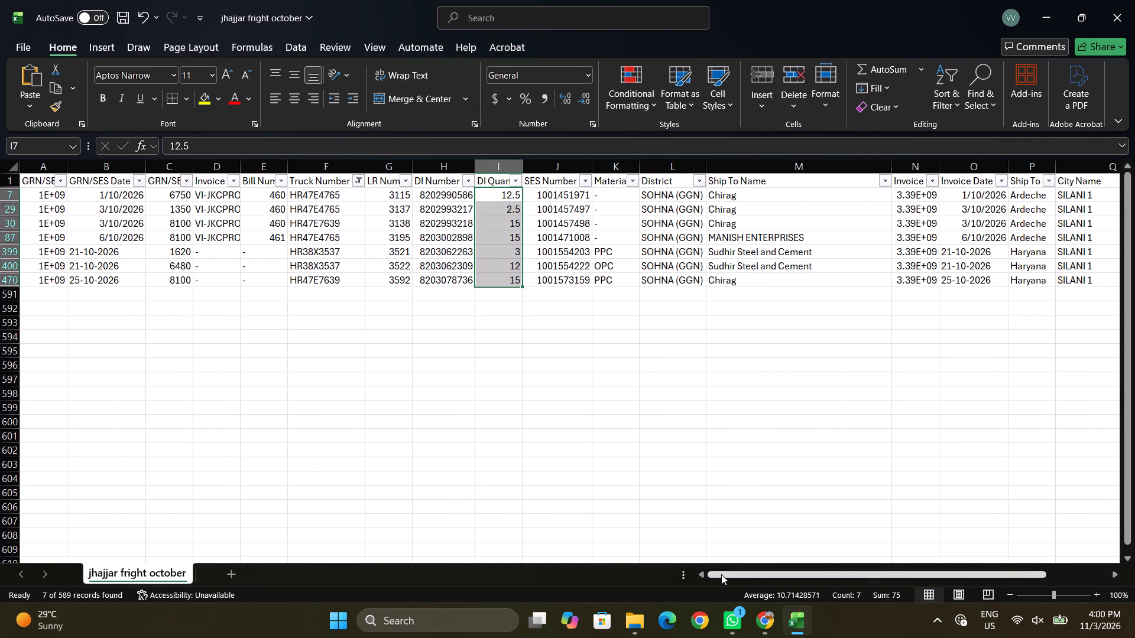
pyautogui.moveTo(721, 574); pyautogui.dragTo(829, 575)
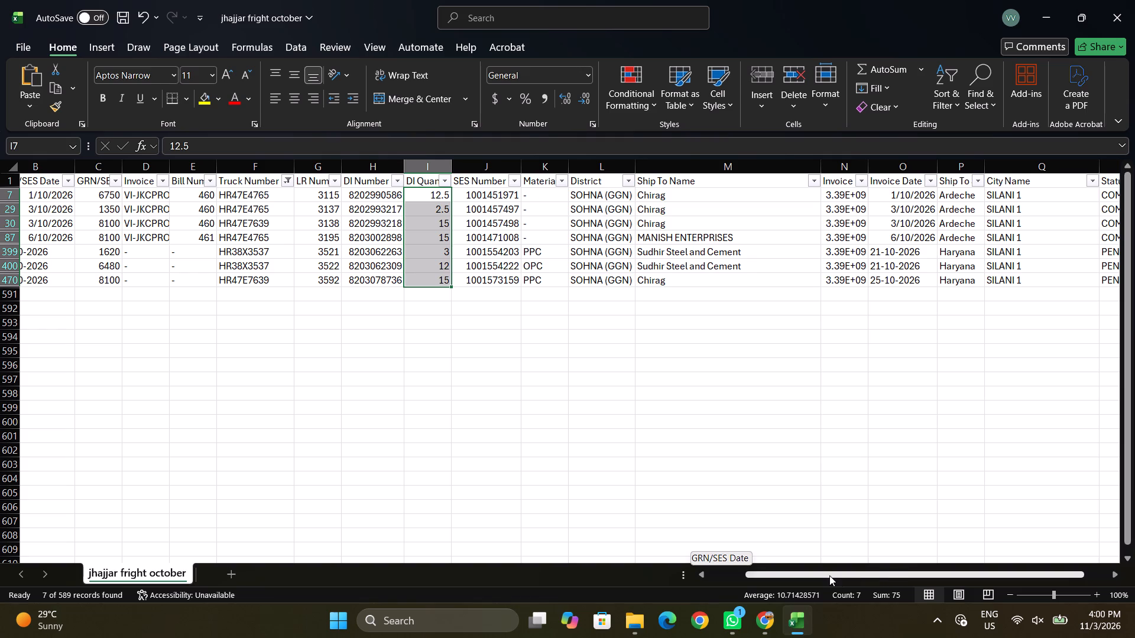
pyautogui.moveTo(829, 575); pyautogui.dragTo(725, 575)
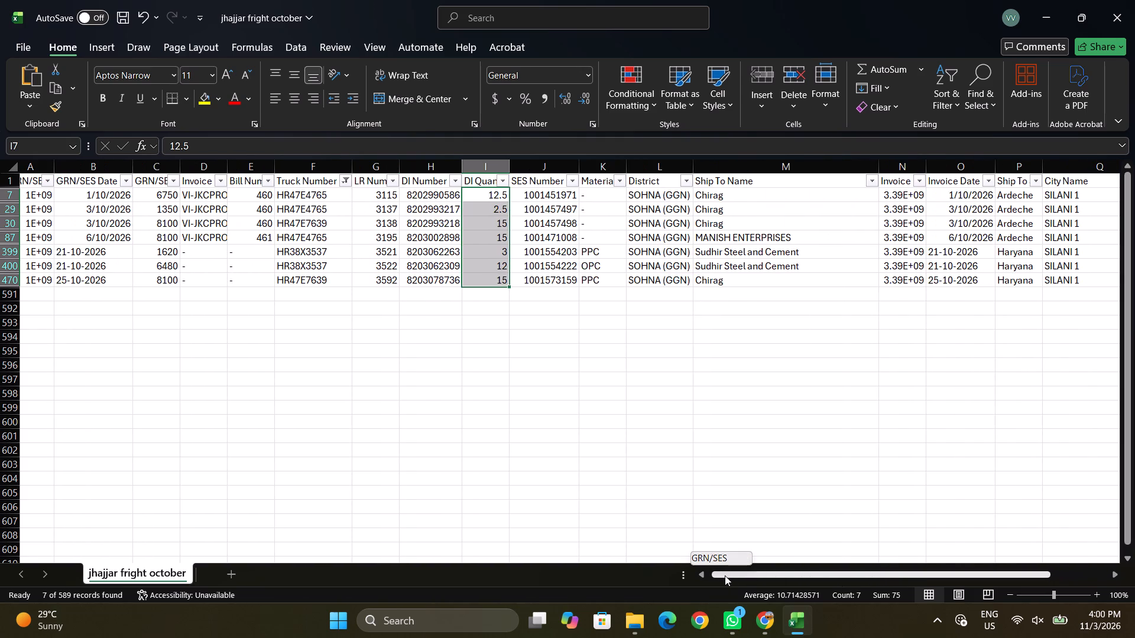
pyautogui.moveTo(725, 575); pyautogui.dragTo(701, 575)
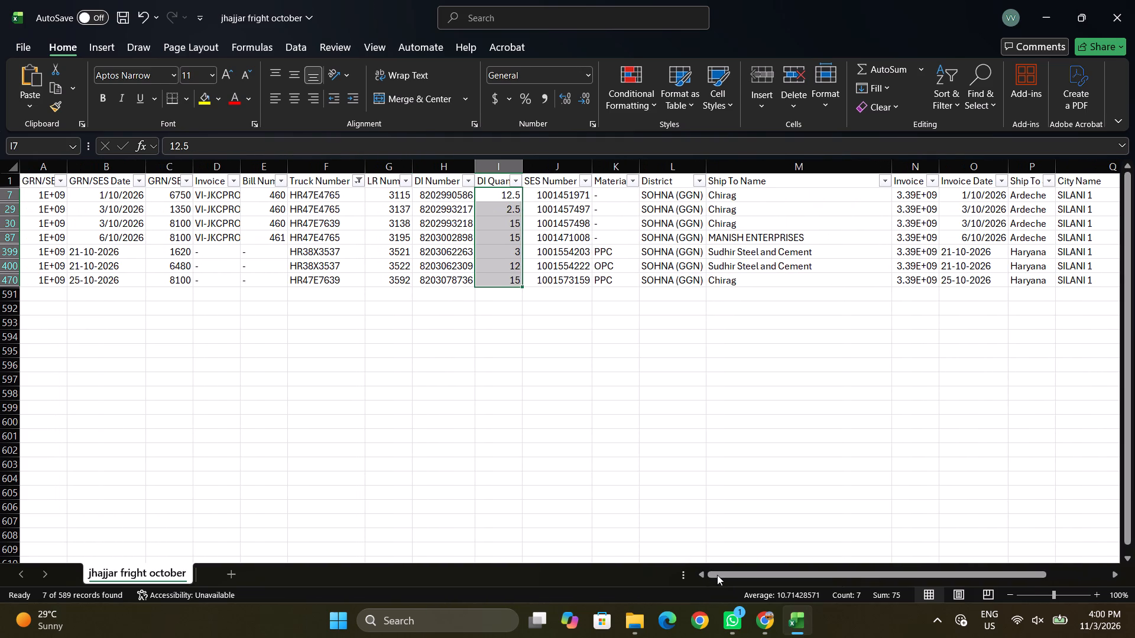
pyautogui.moveTo(717, 575); pyautogui.dragTo(745, 575)
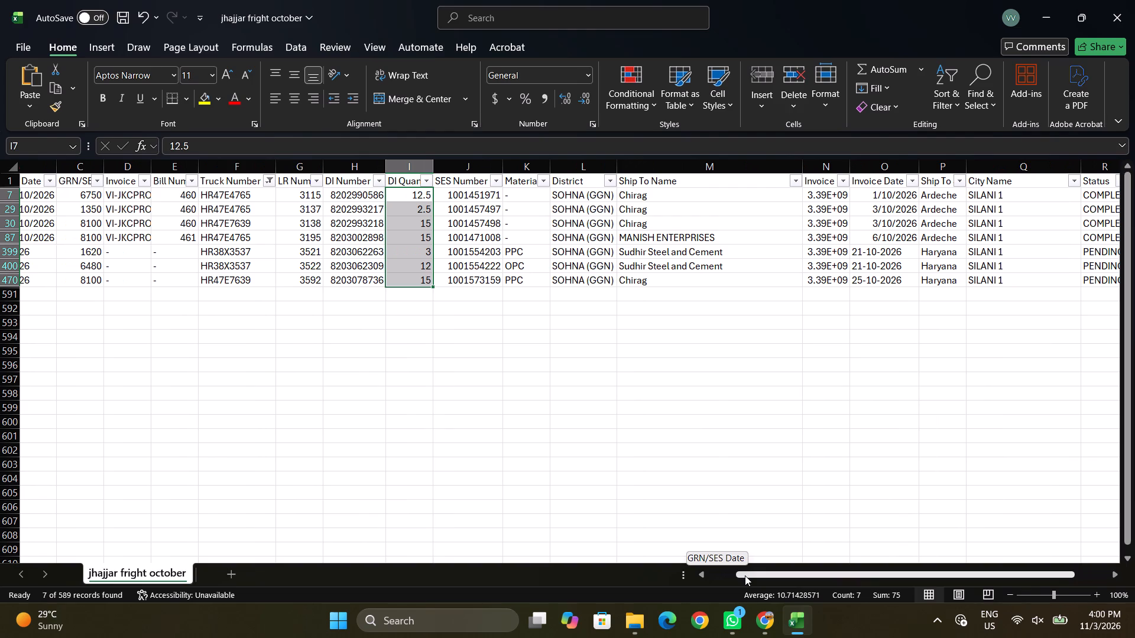
pyautogui.moveTo(745, 575); pyautogui.dragTo(701, 574)
pyautogui.moveTo(732, 575); pyautogui.dragTo(778, 575)
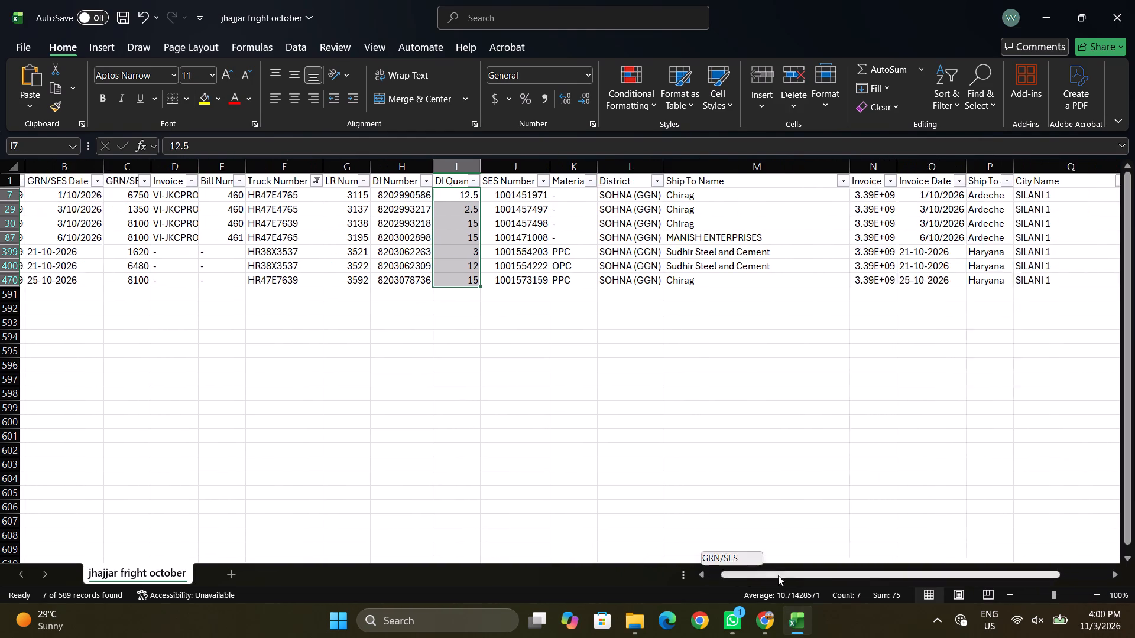
pyautogui.moveTo(778, 575); pyautogui.dragTo(722, 575)
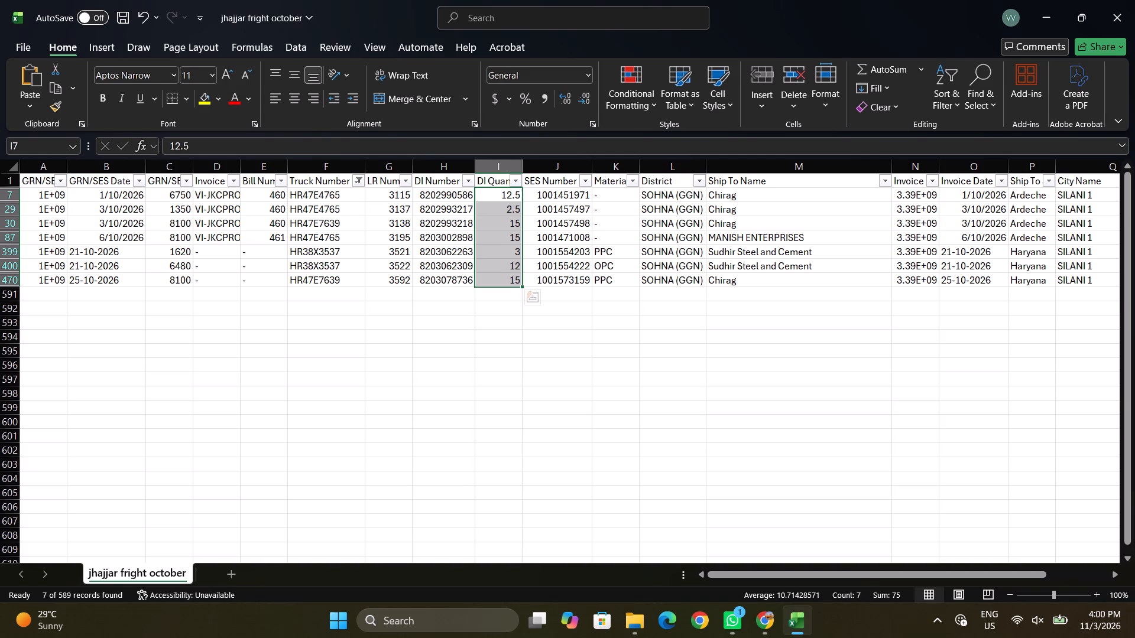
# Reset the Truck Number filter in the workbook to include all trucks.
pyautogui.click(358, 181)
pyautogui.click(222, 371)
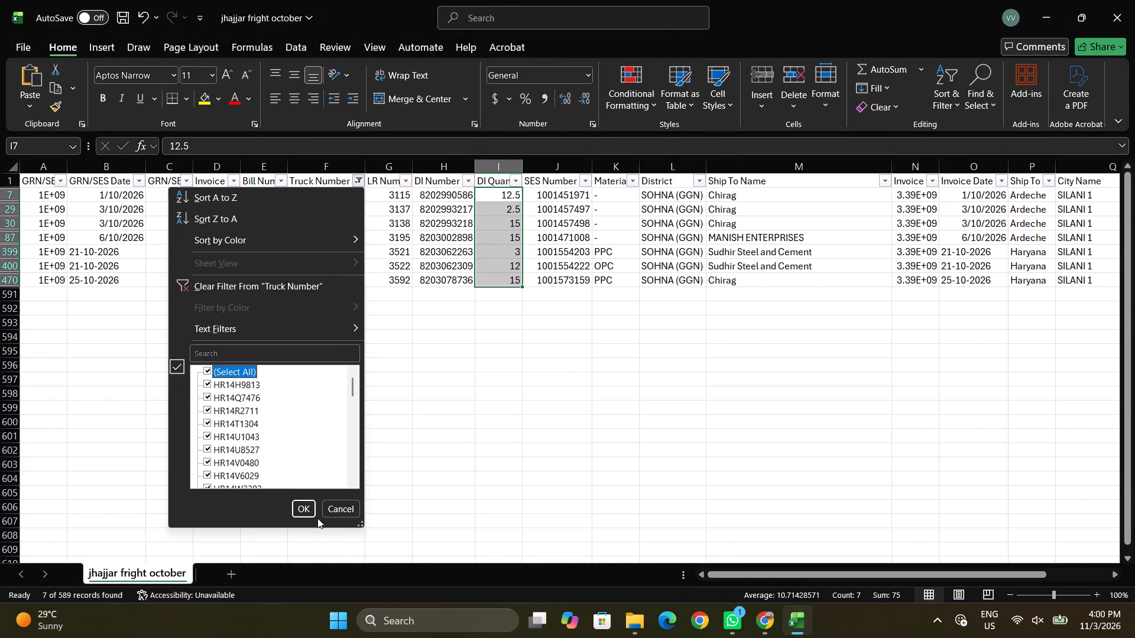
pyautogui.click(304, 504)
pyautogui.scroll(6, 401, 382)
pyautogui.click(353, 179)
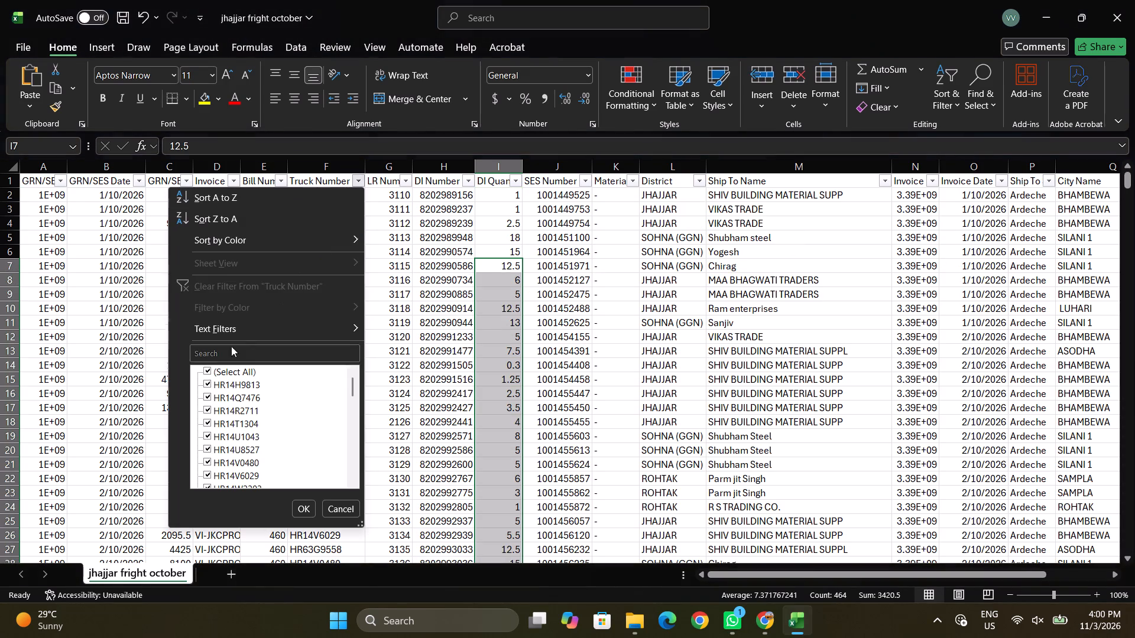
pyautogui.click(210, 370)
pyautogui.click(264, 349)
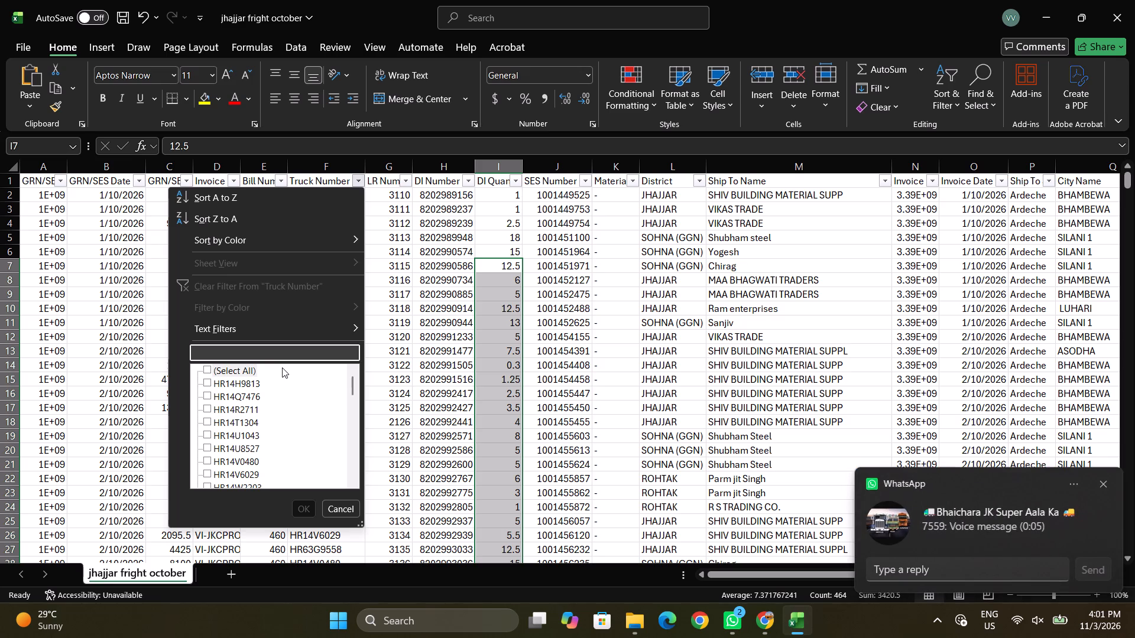
# Examine the October trip rows across all trucks, dismissing the WhatsApp notifications that cover the sheet.
pyautogui.click(1108, 481)
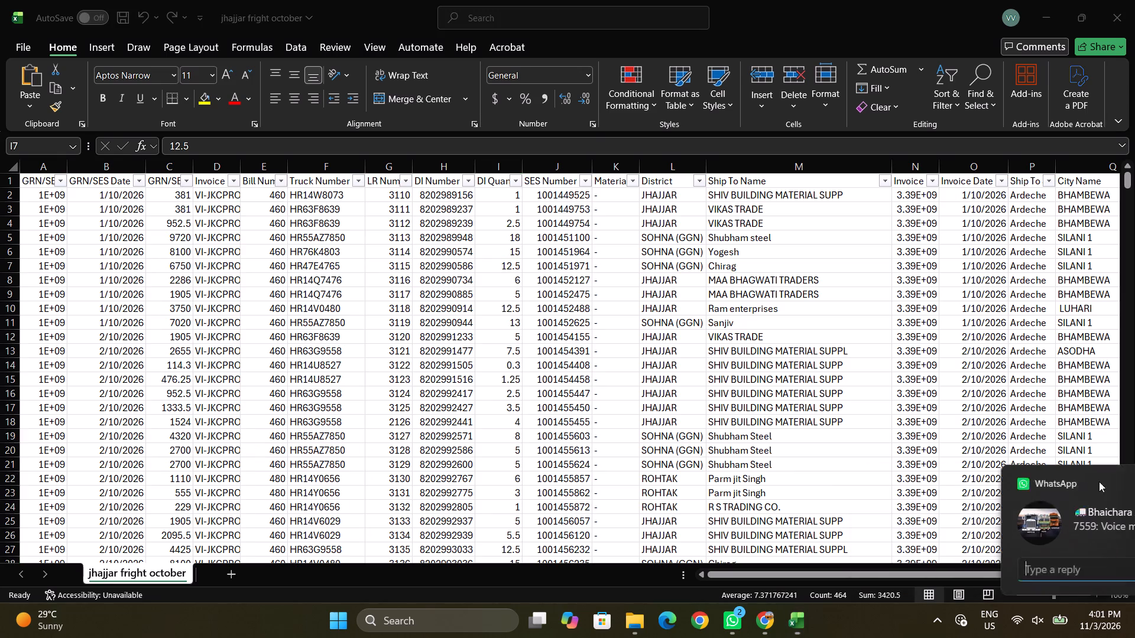
pyautogui.scroll(6, 364, 291)
pyautogui.scroll(-3, 362, 295)
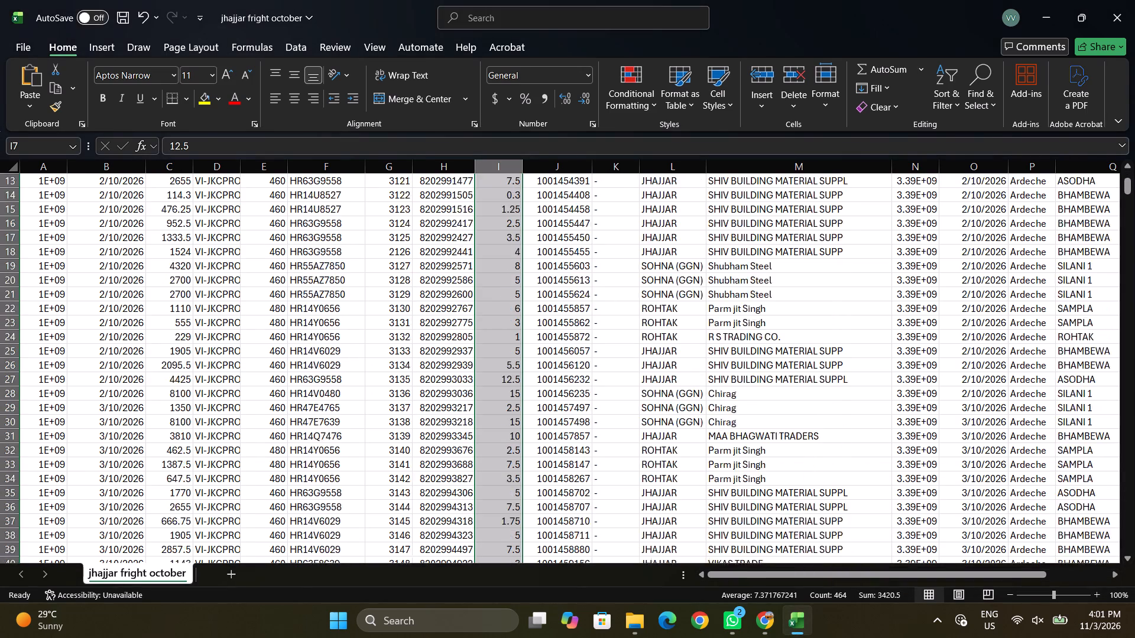
pyautogui.scroll(-5, 362, 295)
pyautogui.scroll(12, 362, 295)
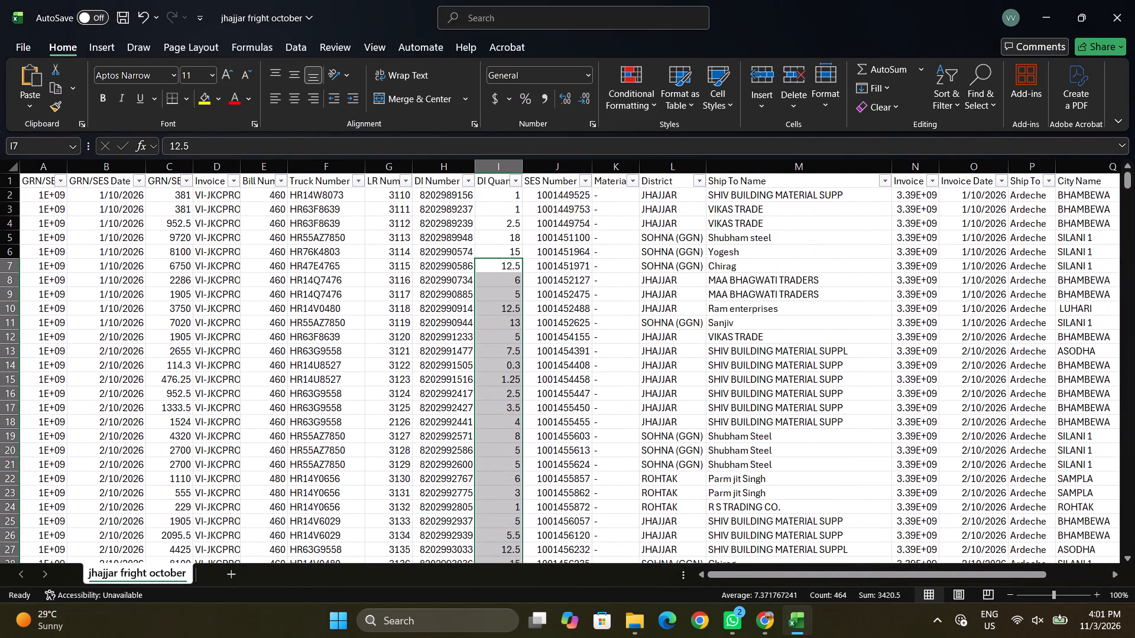
pyautogui.scroll(4, 362, 295)
pyautogui.scroll(-20, 362, 295)
pyautogui.scroll(1, 362, 297)
pyautogui.scroll(-7, 362, 297)
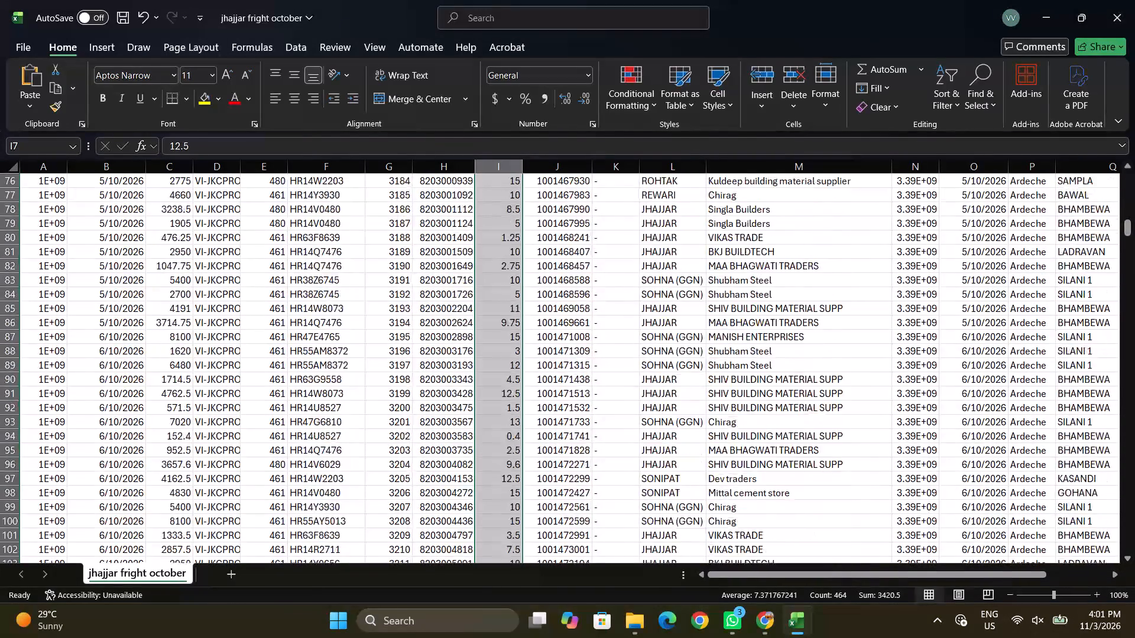
pyautogui.scroll(-19, 362, 297)
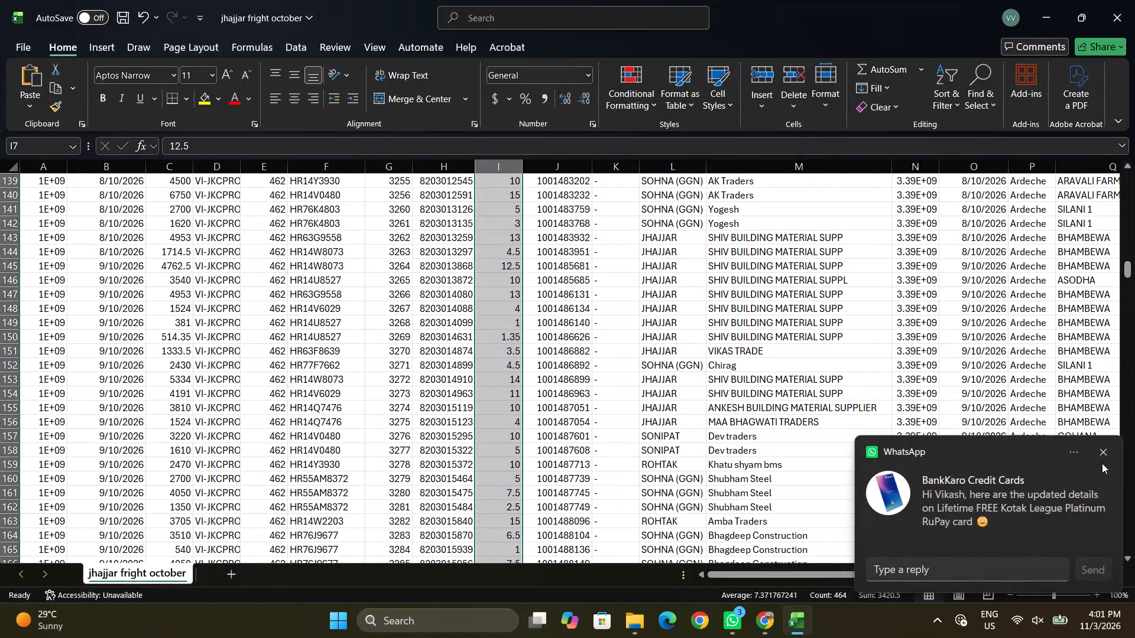
pyautogui.click(1104, 455)
# Open the filter options of the Ship To Name column in the October freight sheet.
pyautogui.scroll(12, 157, 297)
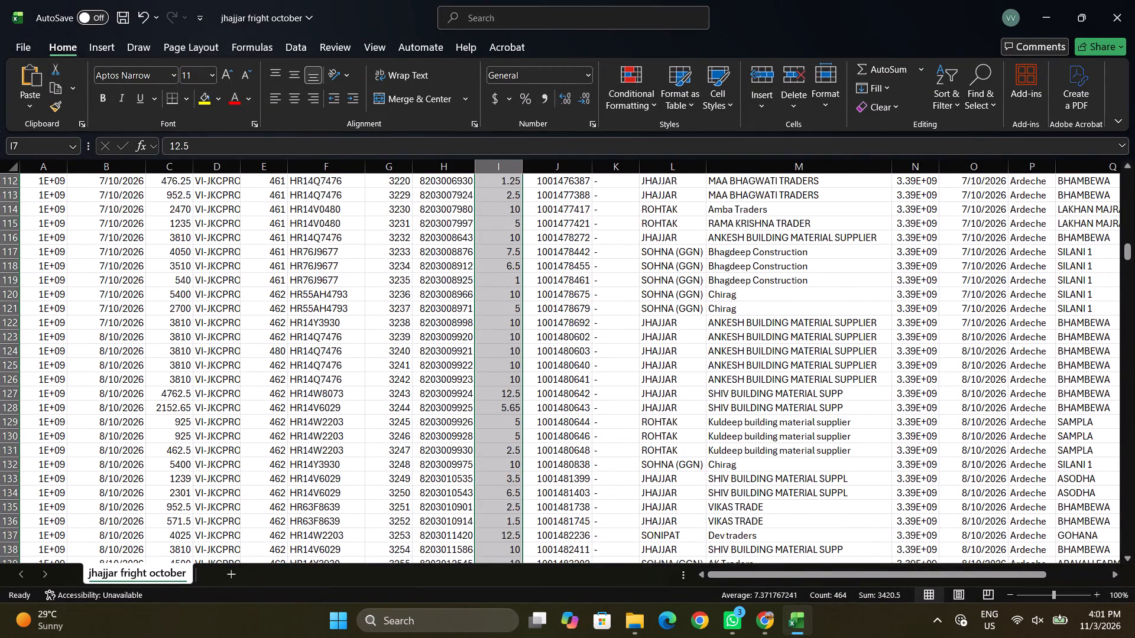
pyautogui.scroll(19, 234, 316)
pyautogui.click(672, 287)
pyautogui.scroll(2, 737, 300)
pyautogui.scroll(-1, 737, 300)
pyautogui.scroll(5, 738, 301)
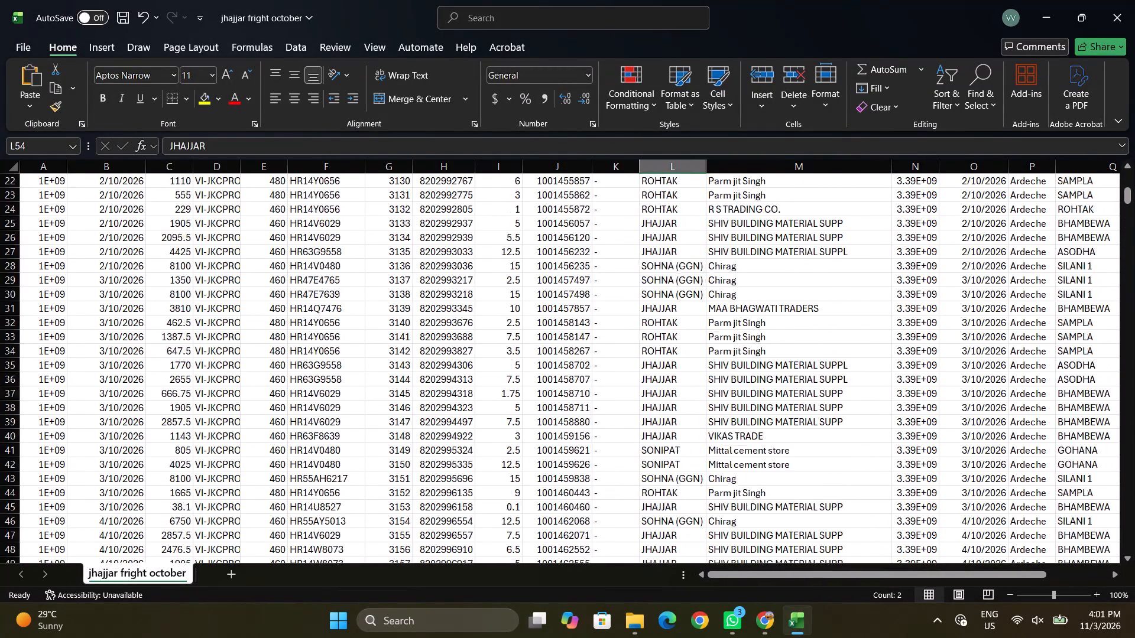
pyautogui.scroll(20, 747, 320)
pyautogui.click(887, 182)
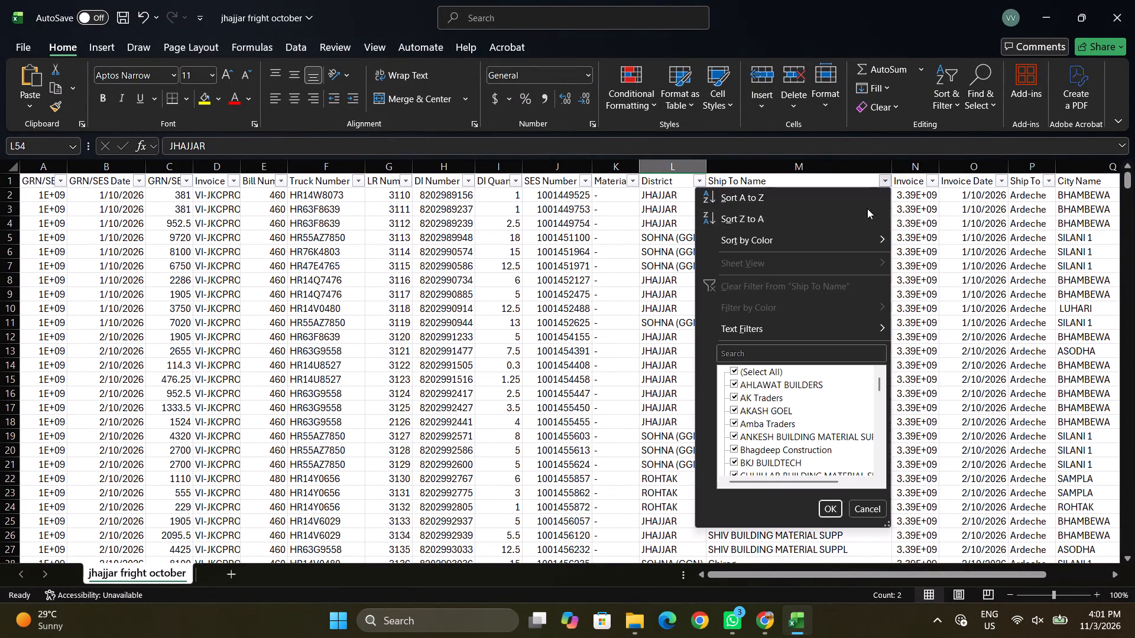
# Filter the Ship To Name column to MAA BHAGWATI TRADERS by searching for MAA.
pyautogui.click(763, 351)
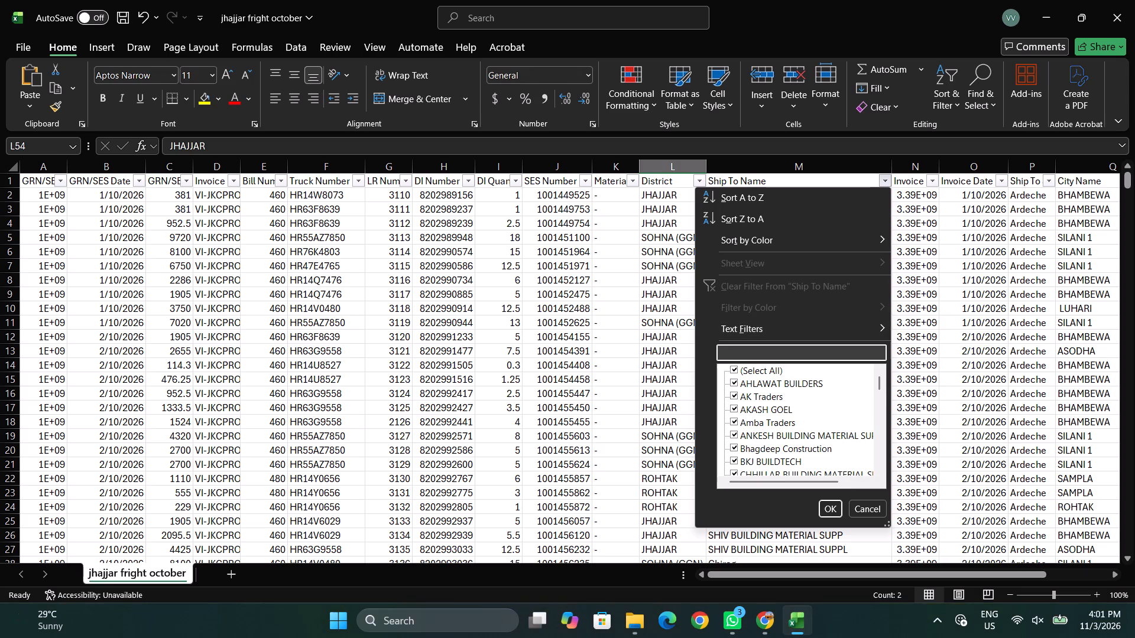
pyautogui.press('m')
pyautogui.write('AA')
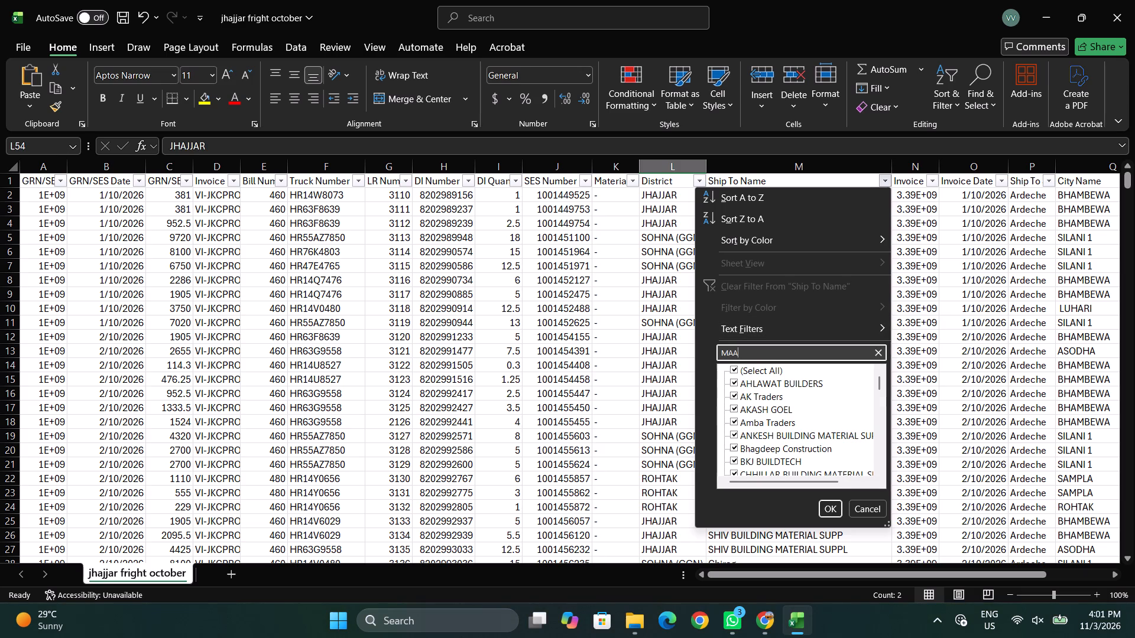
pyautogui.click(825, 503)
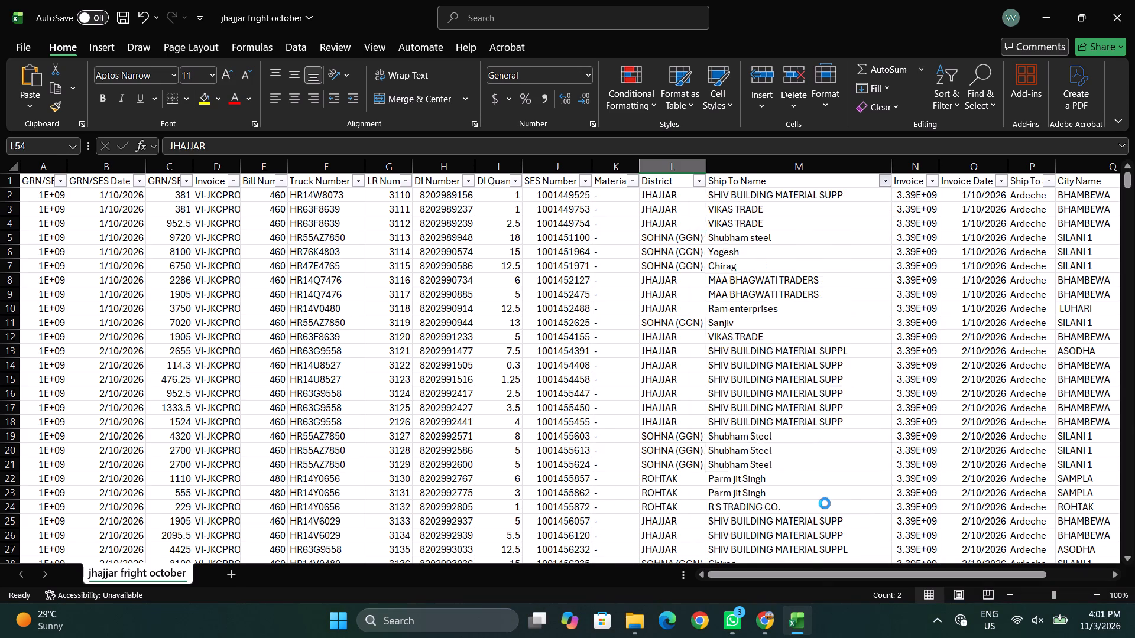
pyautogui.scroll(7, 635, 338)
# Sum the DI Quantity values of the filtered trips, from LR 3116 to LR 3698, and look over their remaining columns.
pyautogui.click(512, 197)
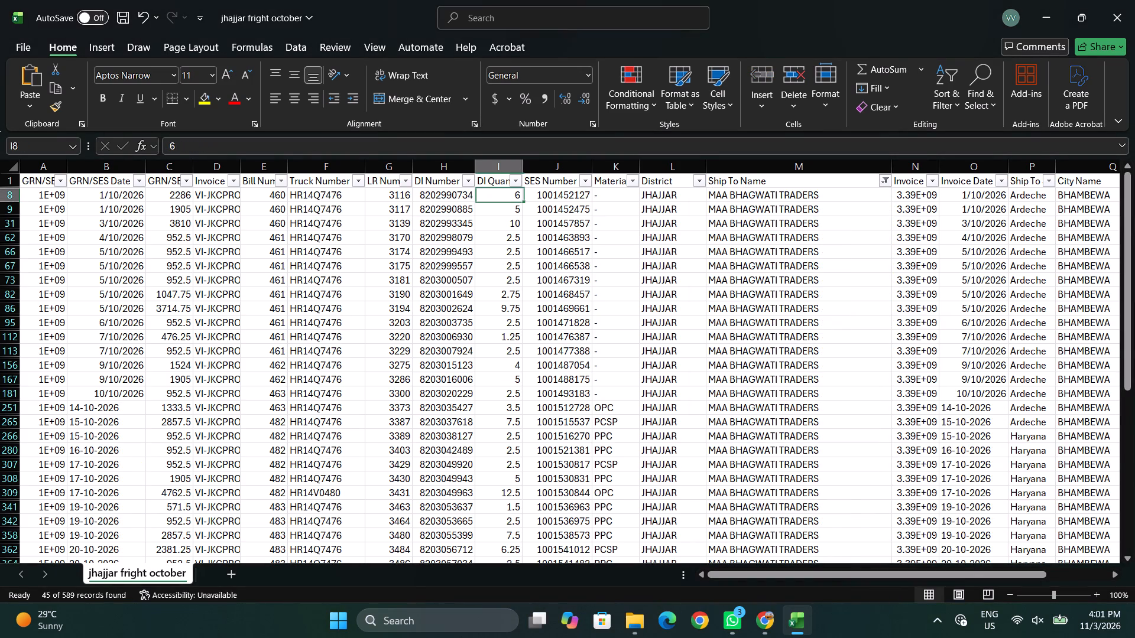
pyautogui.hotkey('ctrl', 'shift', 'Down')
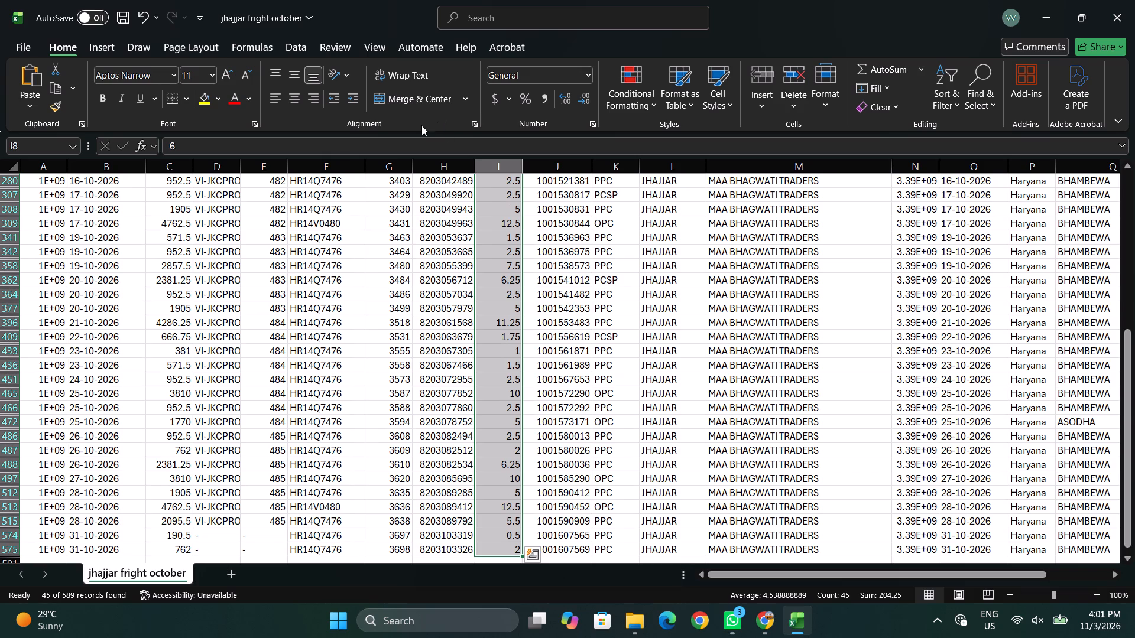
pyautogui.moveTo(754, 576); pyautogui.dragTo(831, 576)
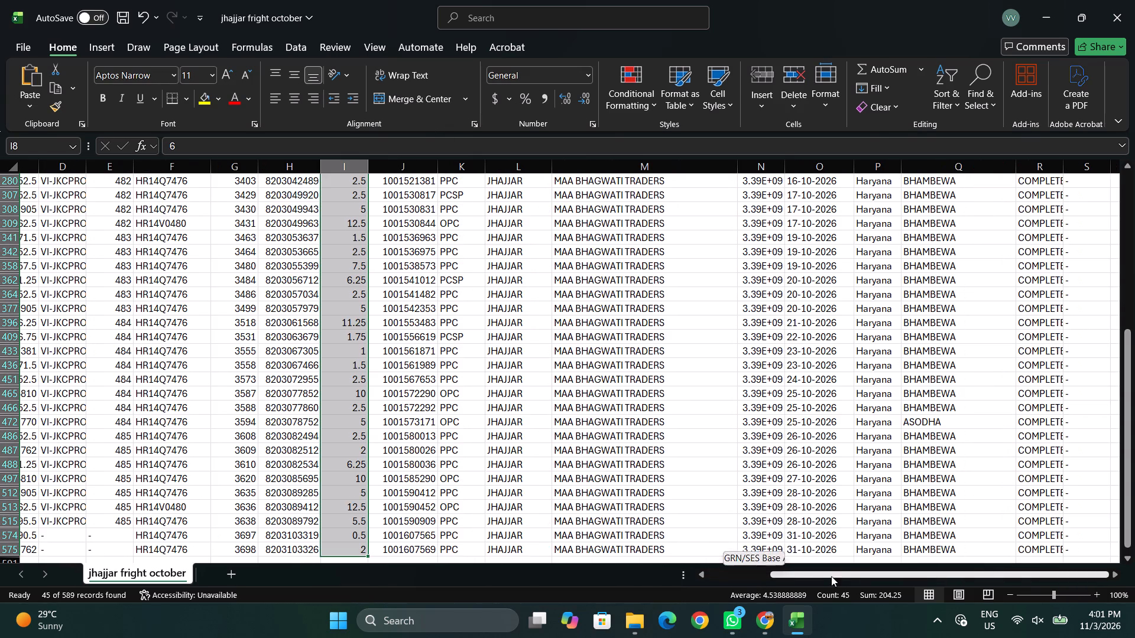
pyautogui.moveTo(831, 576); pyautogui.dragTo(935, 575)
pyautogui.scroll(-6, 618, 463)
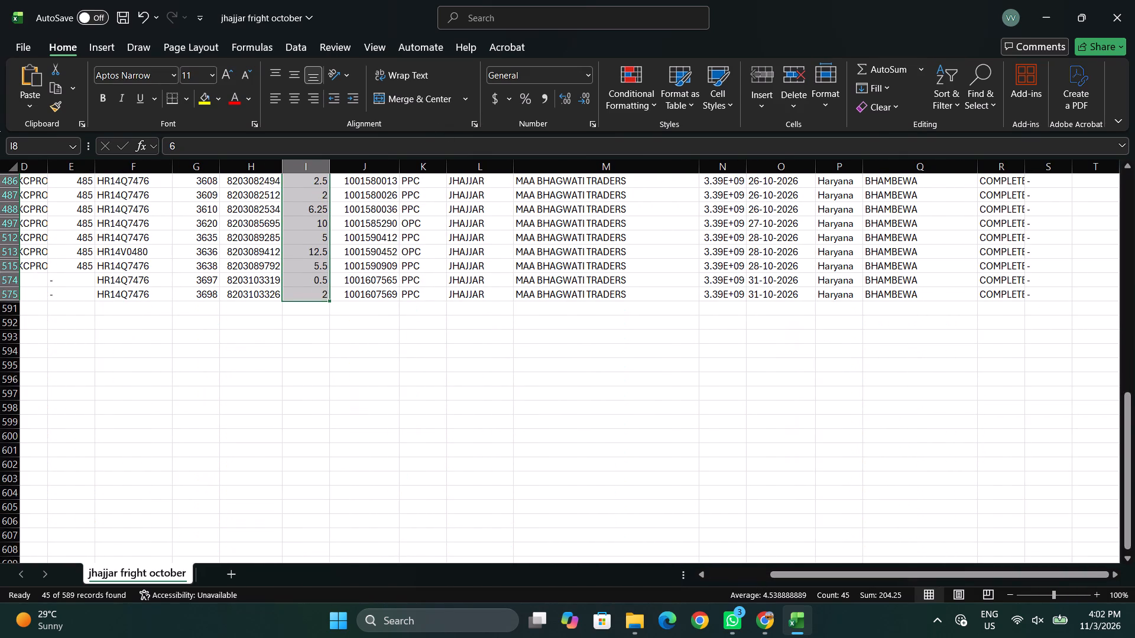
pyautogui.scroll(9, 601, 455)
pyautogui.scroll(17, 601, 455)
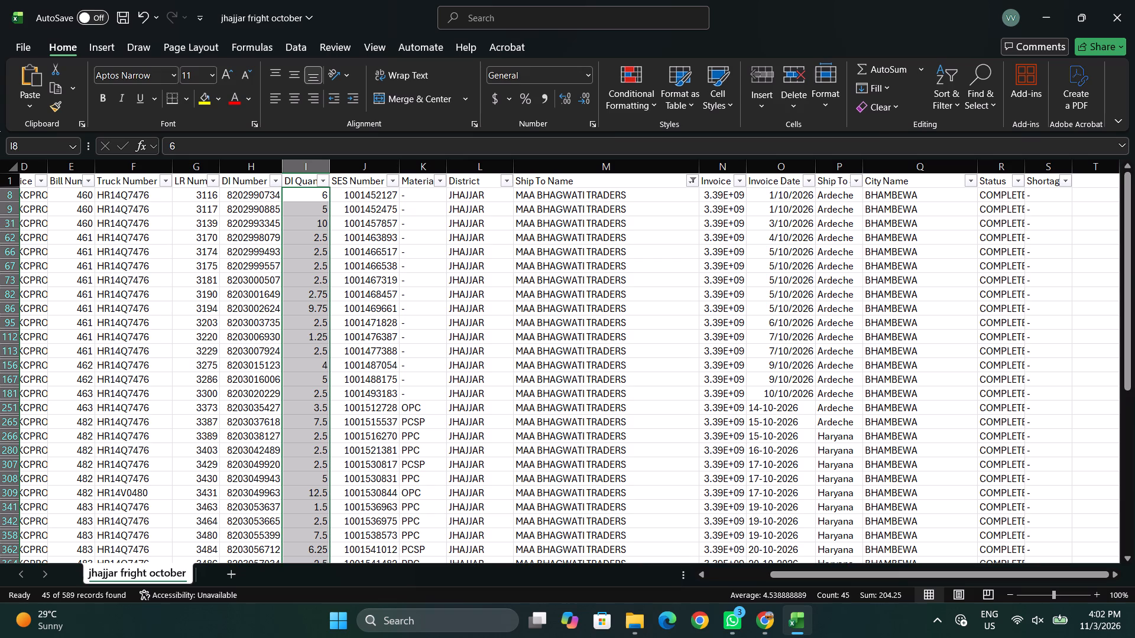
pyautogui.moveTo(797, 577); pyautogui.dragTo(571, 564)
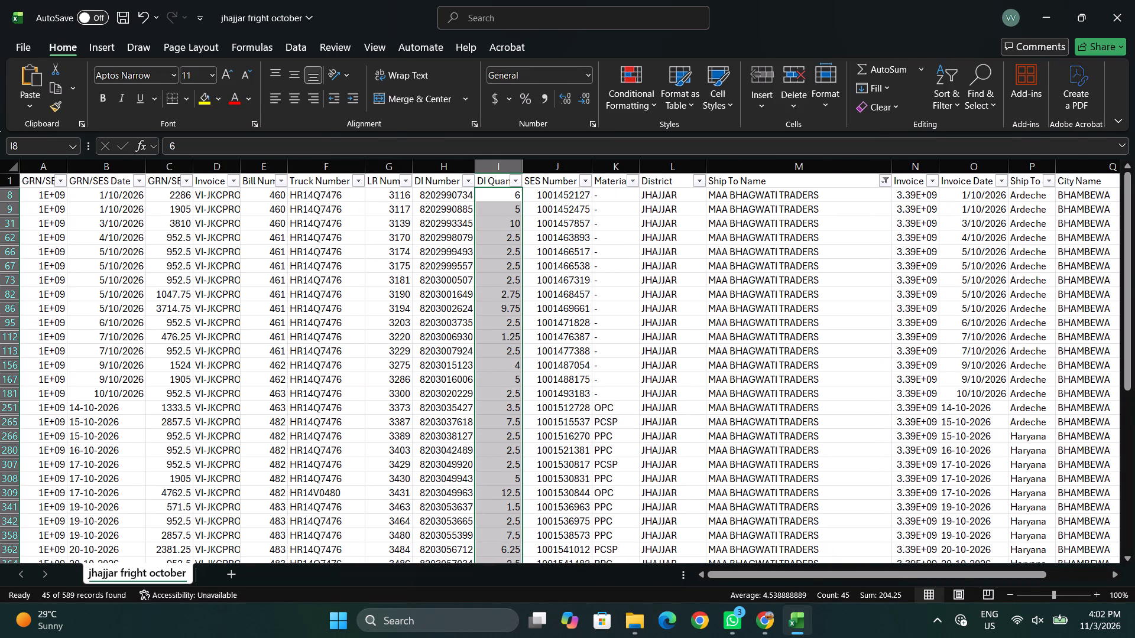
pyautogui.click(808, 574)
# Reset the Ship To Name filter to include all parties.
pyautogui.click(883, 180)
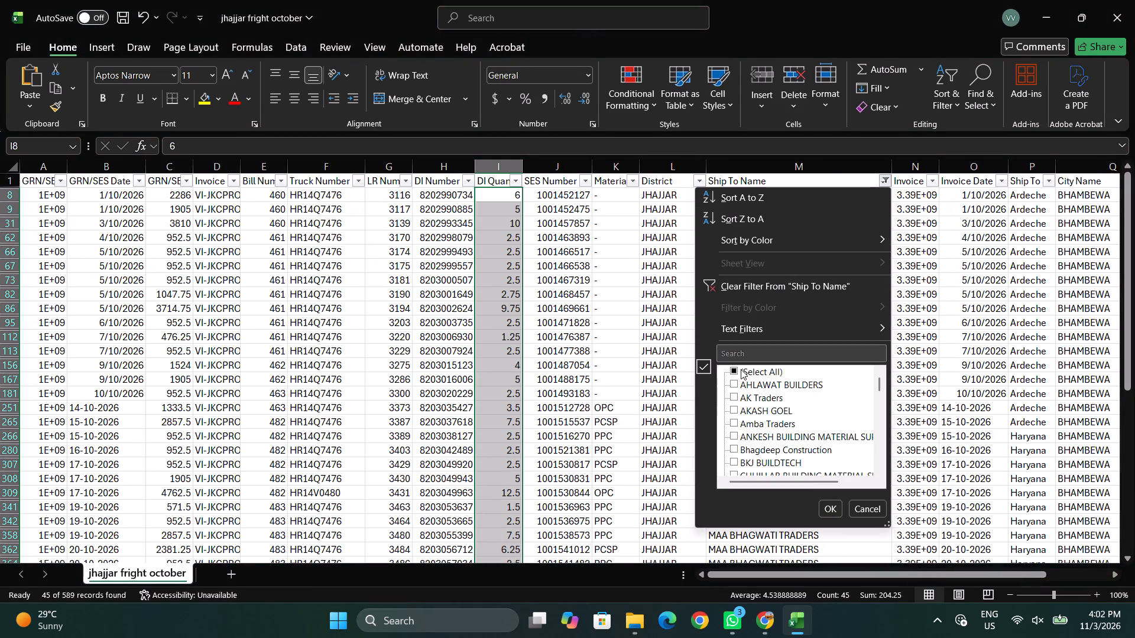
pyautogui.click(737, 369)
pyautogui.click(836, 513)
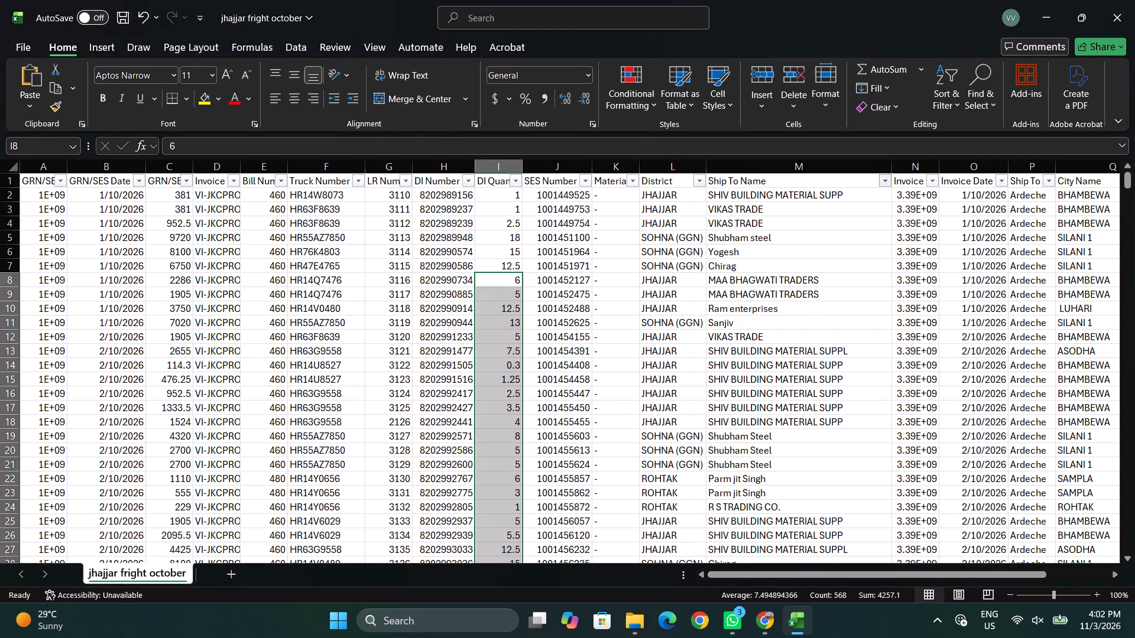
# Examine the full October trip list down to its last row, checking the Ship To Name entries.
pyautogui.scroll(-20, 616, 292)
pyautogui.scroll(-5, 616, 292)
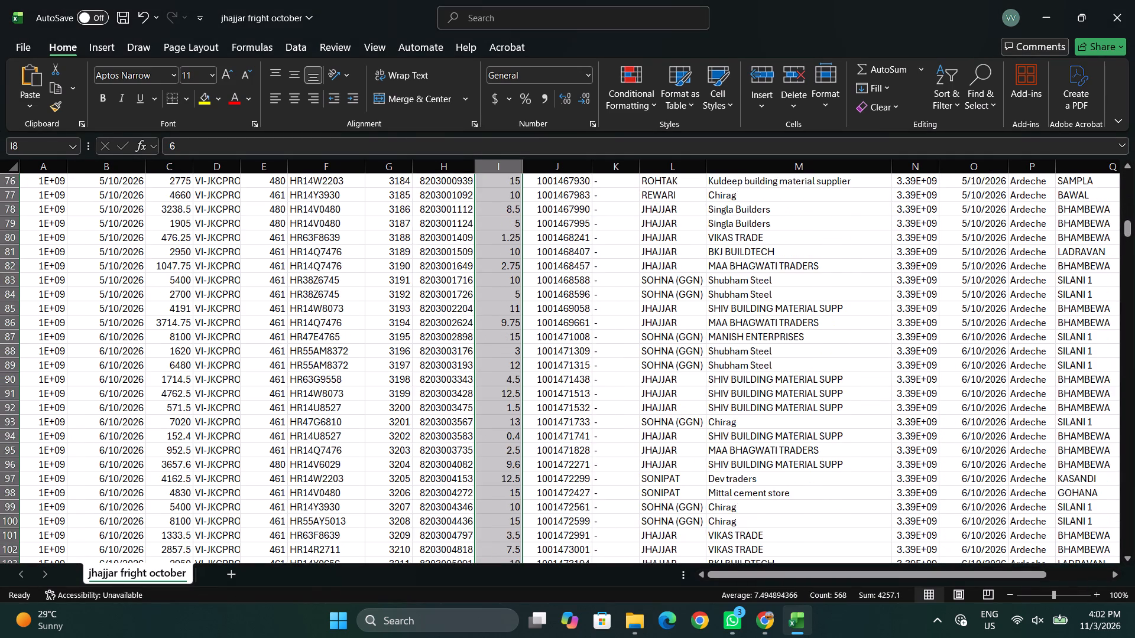
pyautogui.scroll(-2, 616, 292)
pyautogui.scroll(1, 616, 292)
pyautogui.scroll(-20, 616, 292)
pyautogui.scroll(-15, 616, 292)
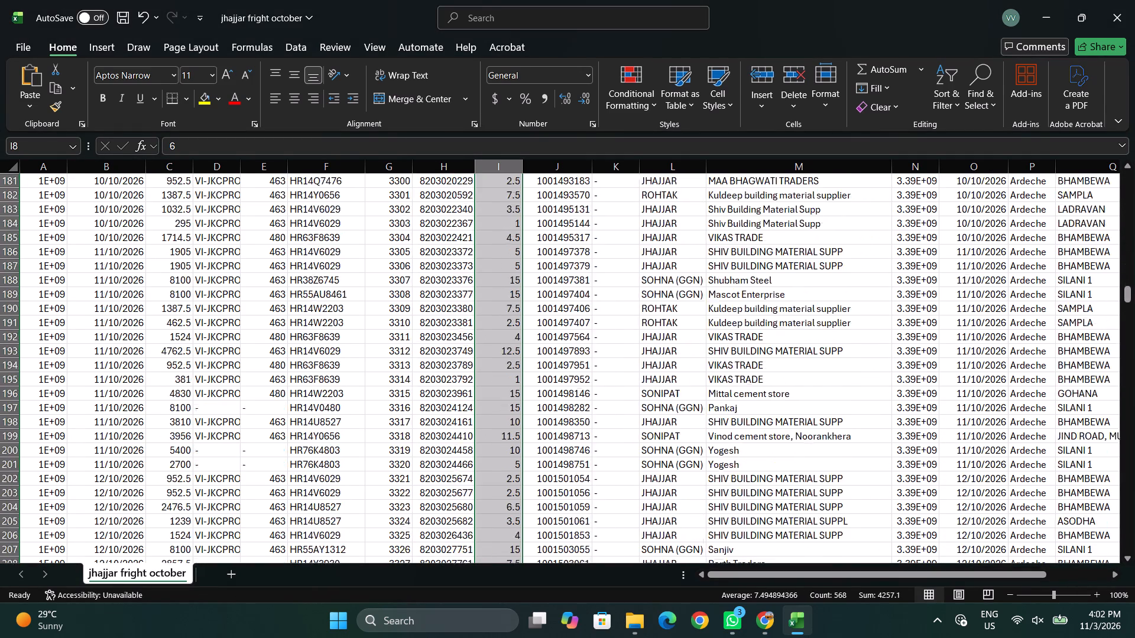
pyautogui.scroll(-20, 615, 292)
pyautogui.scroll(-16, 615, 292)
pyautogui.scroll(1, 615, 294)
pyautogui.scroll(-8, 615, 294)
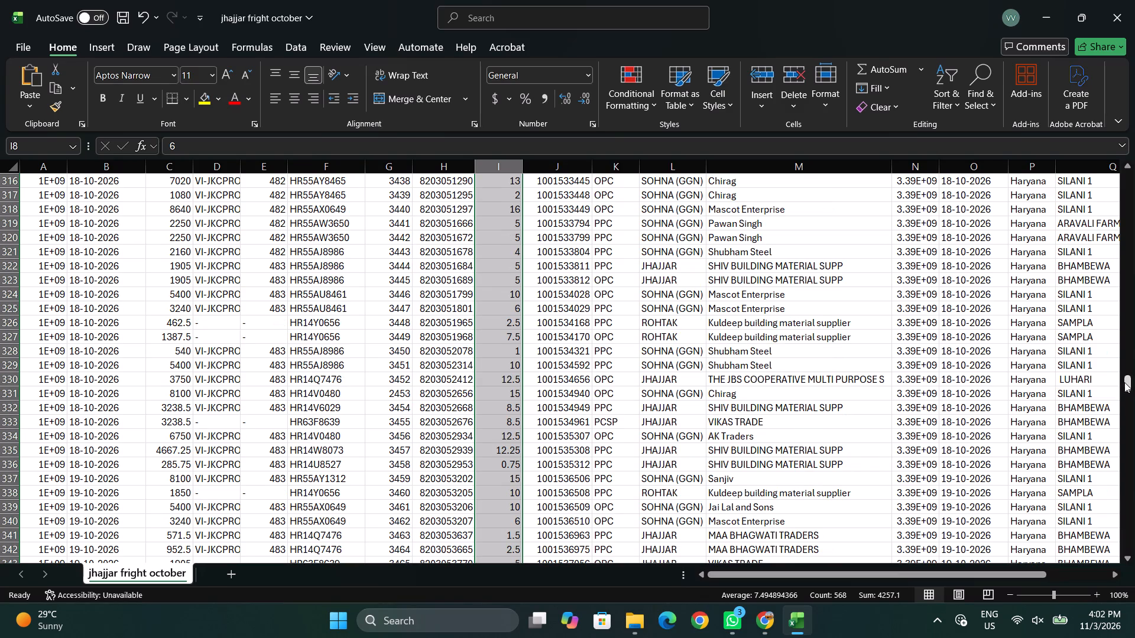
pyautogui.moveTo(1124, 382); pyautogui.dragTo(1134, 478)
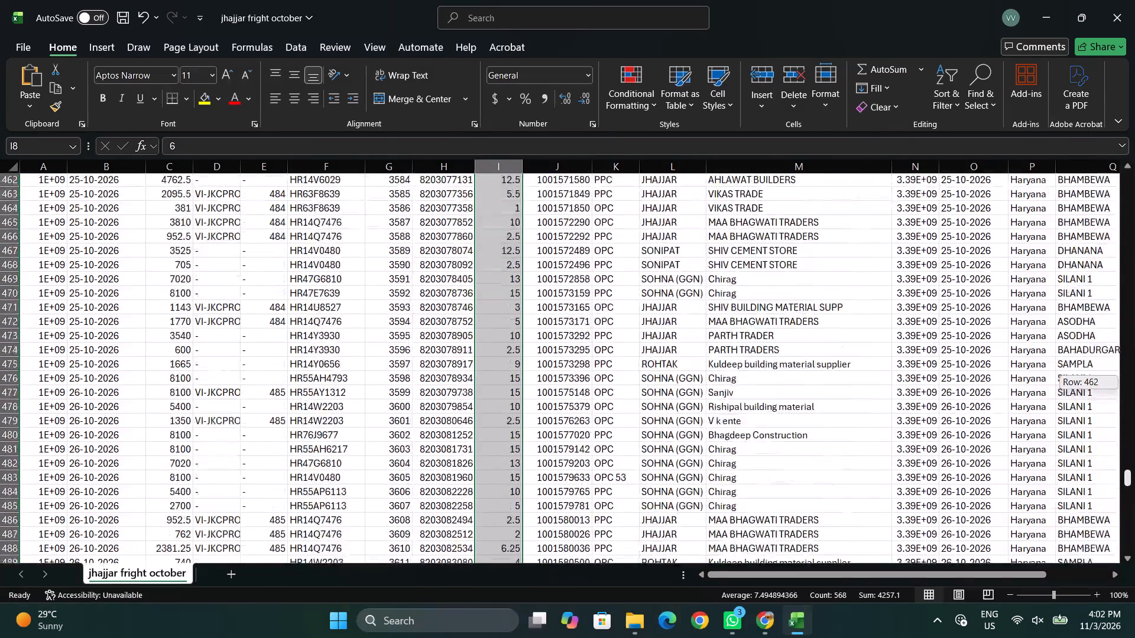
pyautogui.moveTo(1134, 478); pyautogui.dragTo(1134, 556)
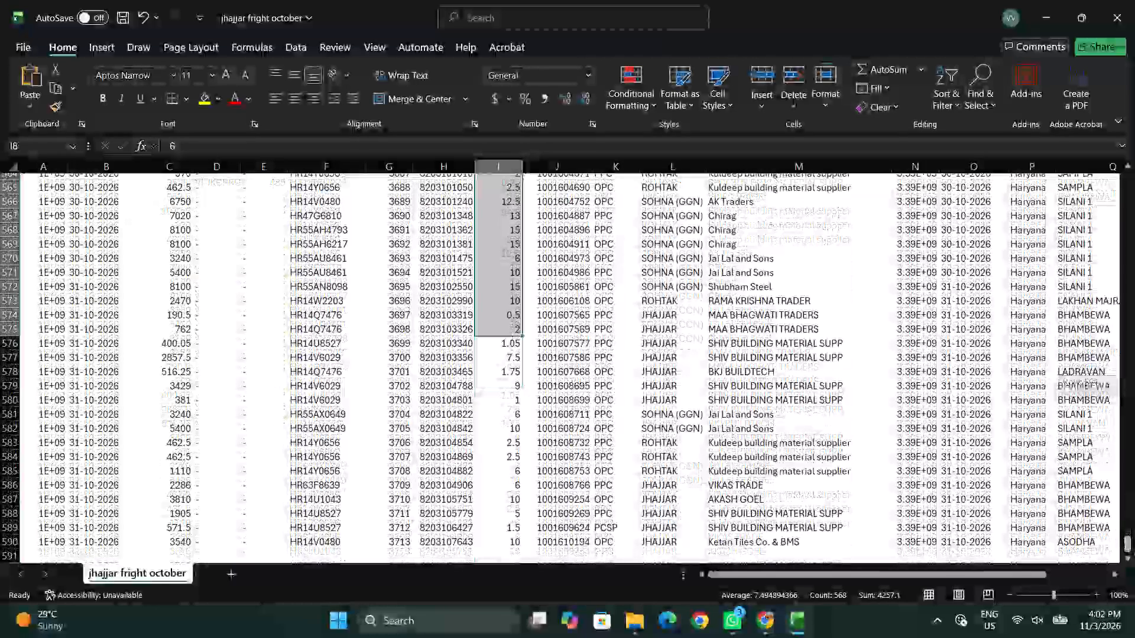
pyautogui.click(864, 492)
pyautogui.scroll(10, 806, 425)
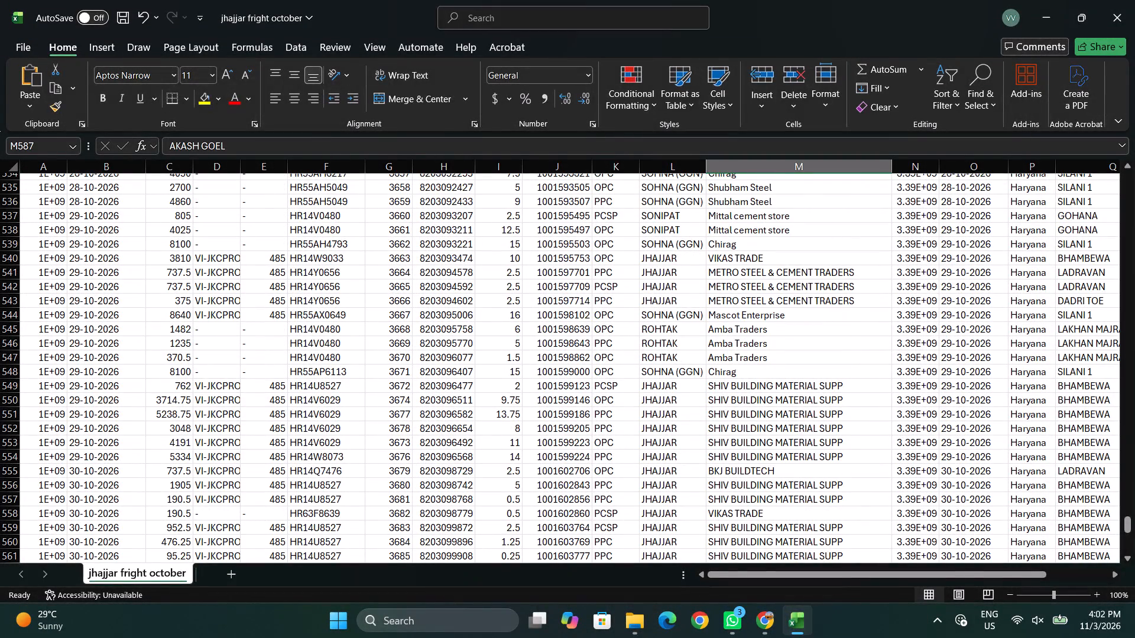
pyautogui.moveTo(1126, 529); pyautogui.dragTo(1098, 168)
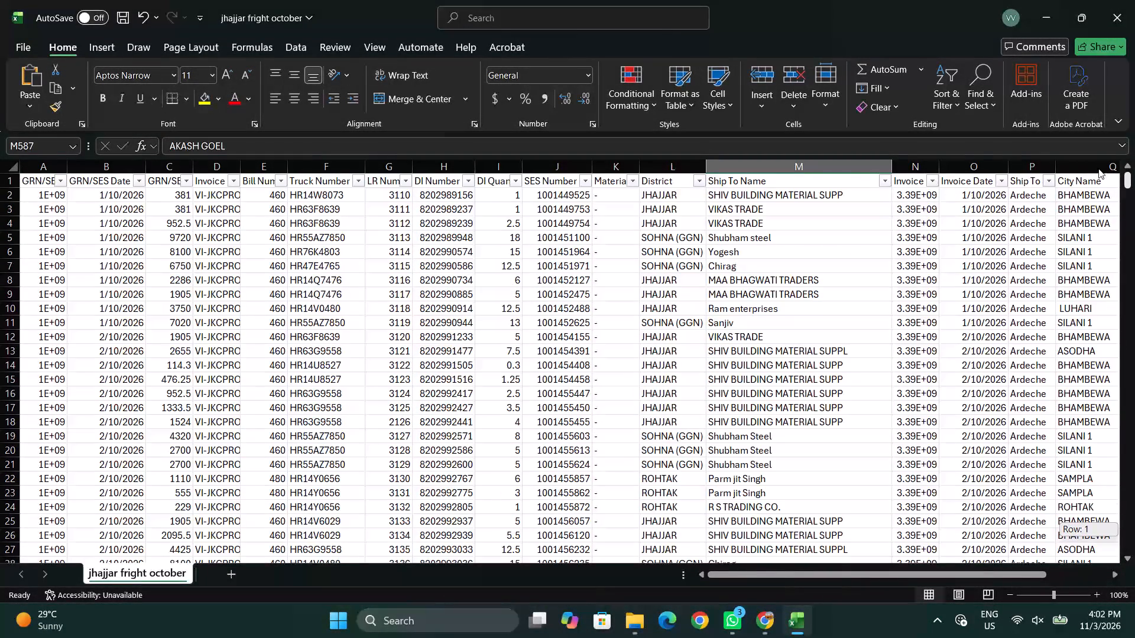
pyautogui.moveTo(1098, 168); pyautogui.dragTo(1098, 167)
# Filter the Ship To Name column to MAA BHAGWATI TRADERS again.
pyautogui.click(884, 184)
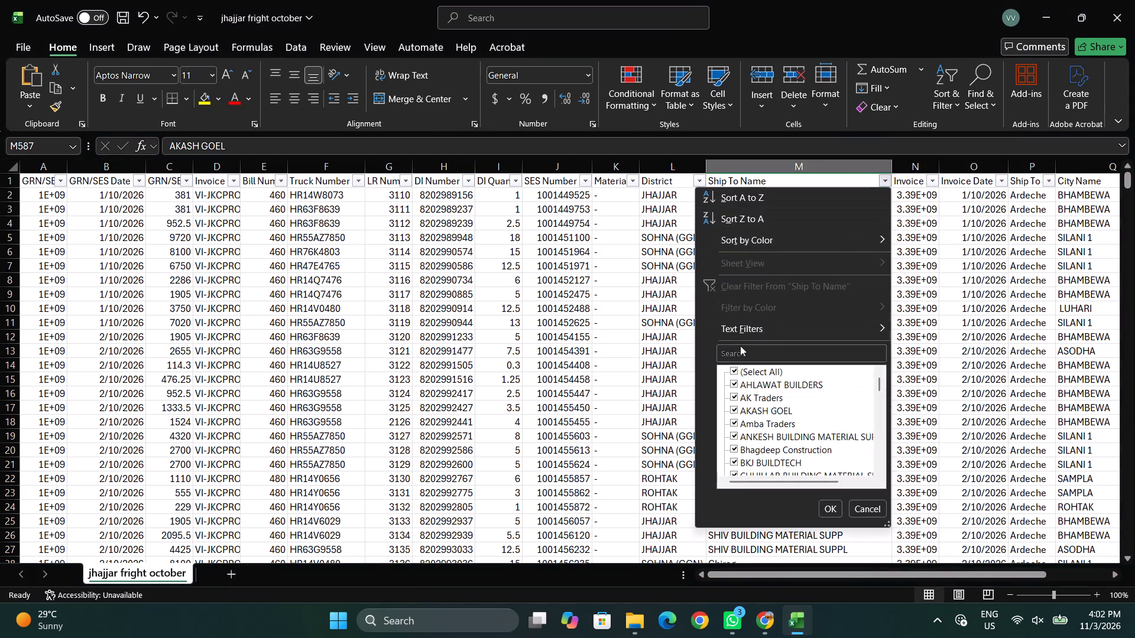
pyautogui.click(752, 369)
pyautogui.click(752, 351)
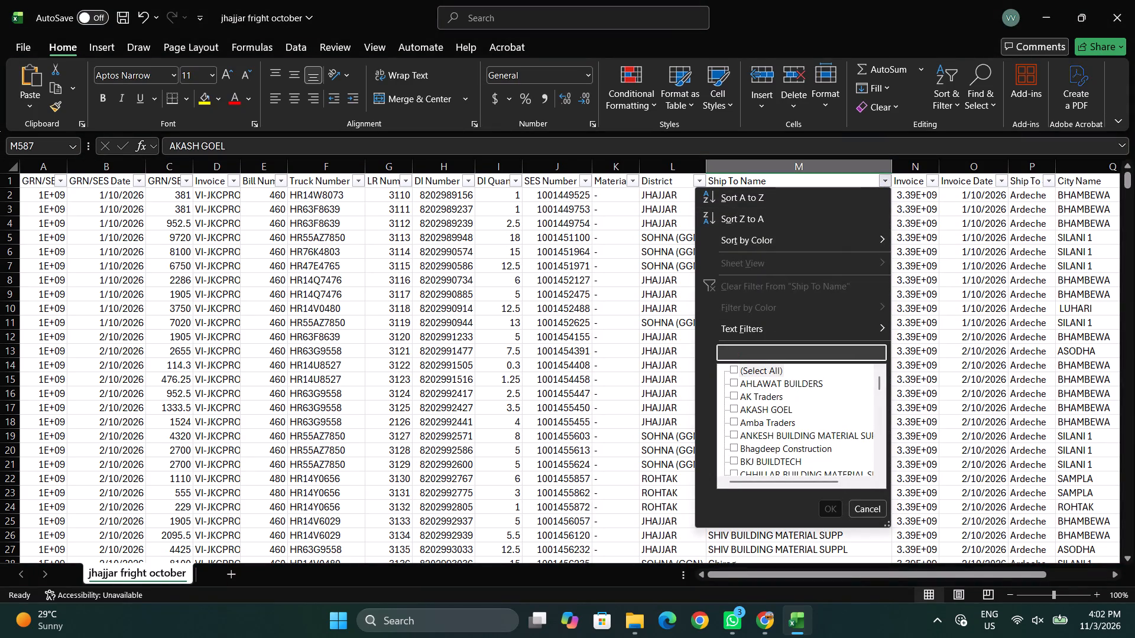
pyautogui.write('MAA')
pyautogui.press('space')
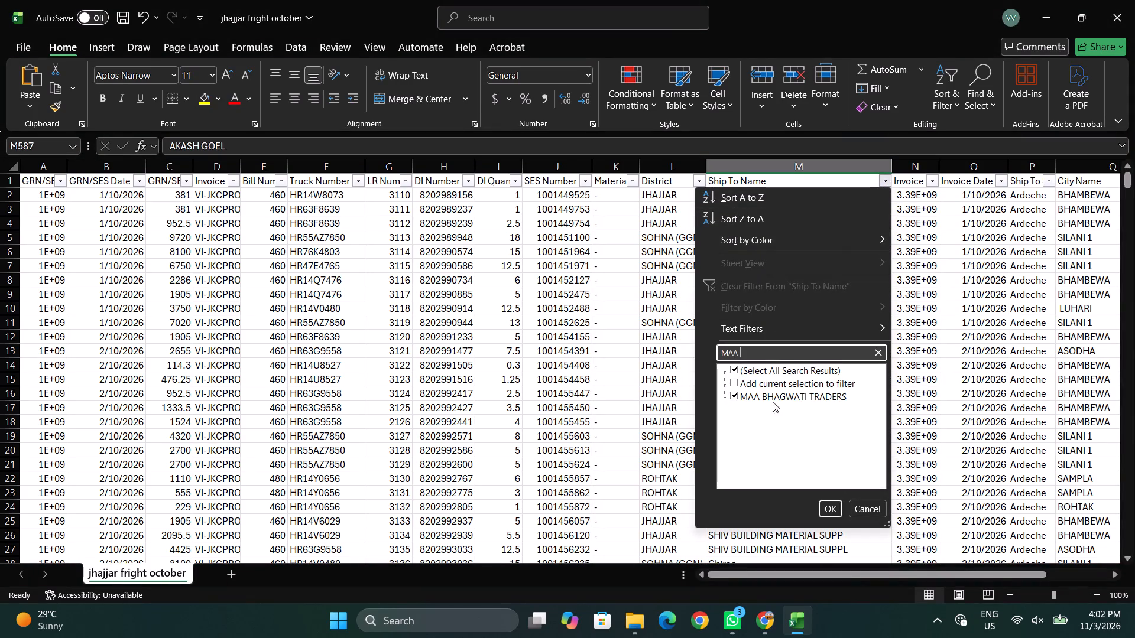
pyautogui.click(826, 507)
# Review the filtered MAA BHAGWATI TRADERS trips, checking their LR numbers, dates and quantities.
pyautogui.scroll(9, 862, 360)
pyautogui.scroll(-3, 862, 360)
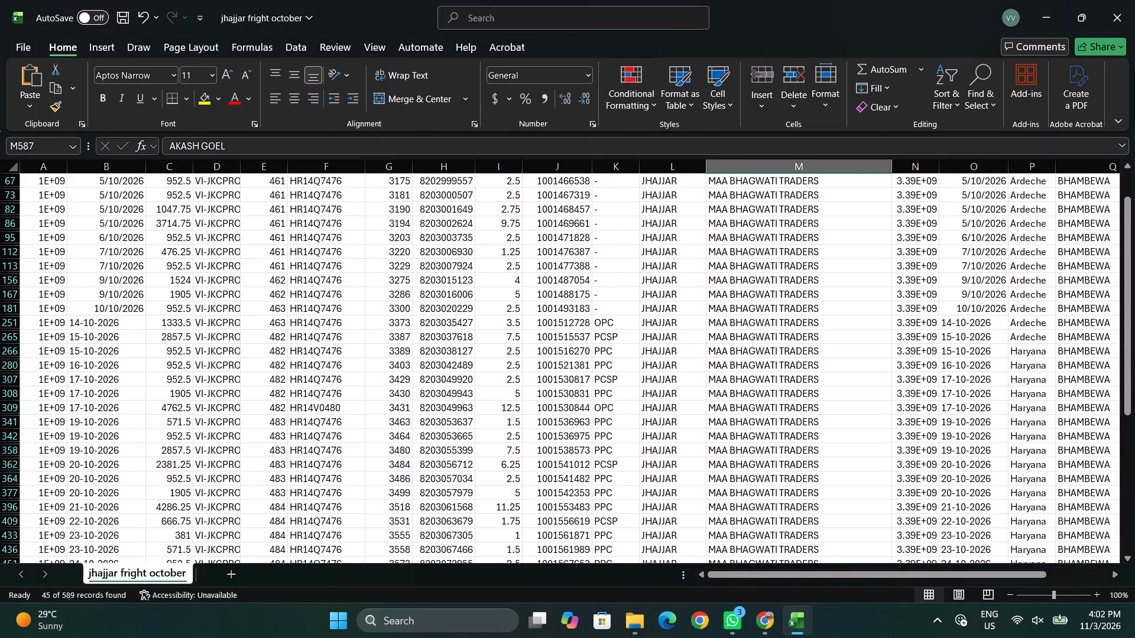
pyautogui.scroll(-12, 862, 360)
pyautogui.scroll(13, 862, 360)
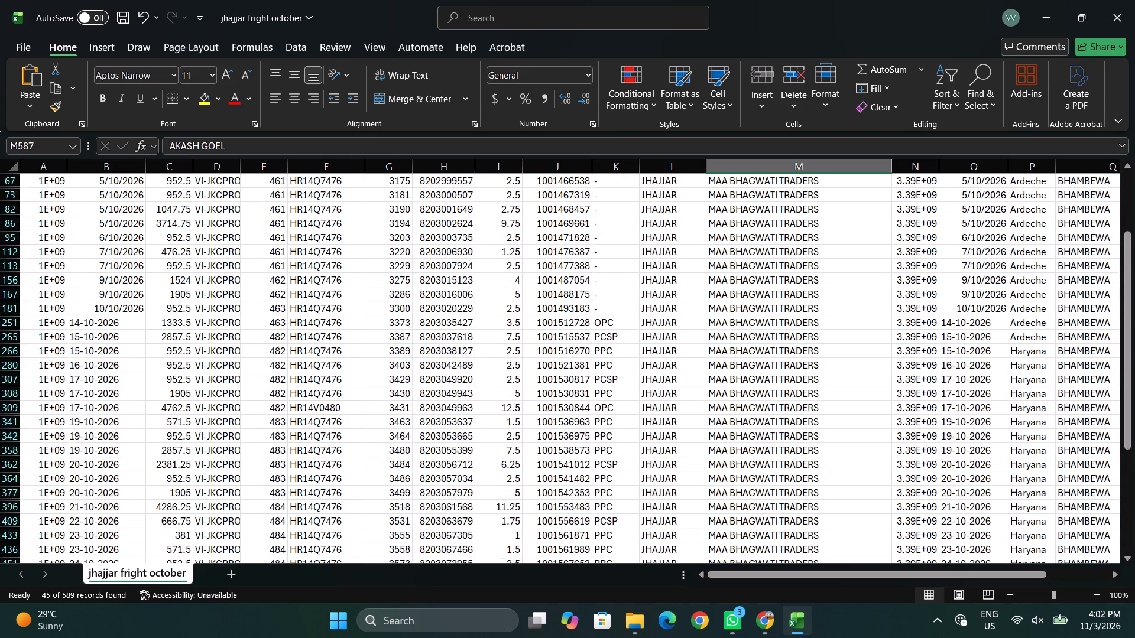
pyautogui.scroll(9, 861, 363)
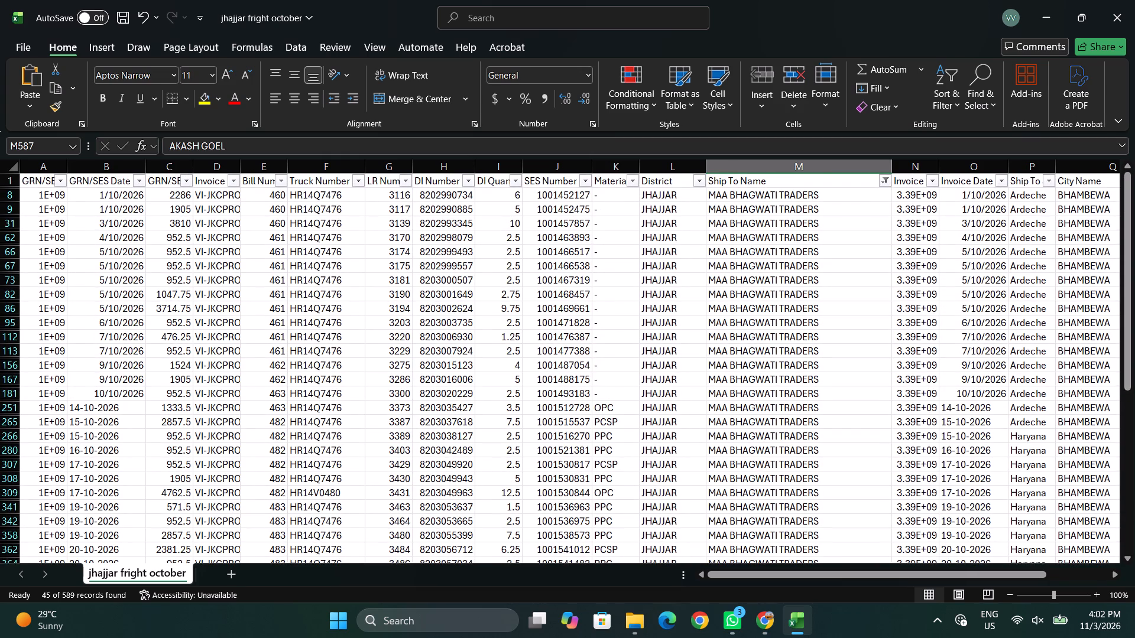